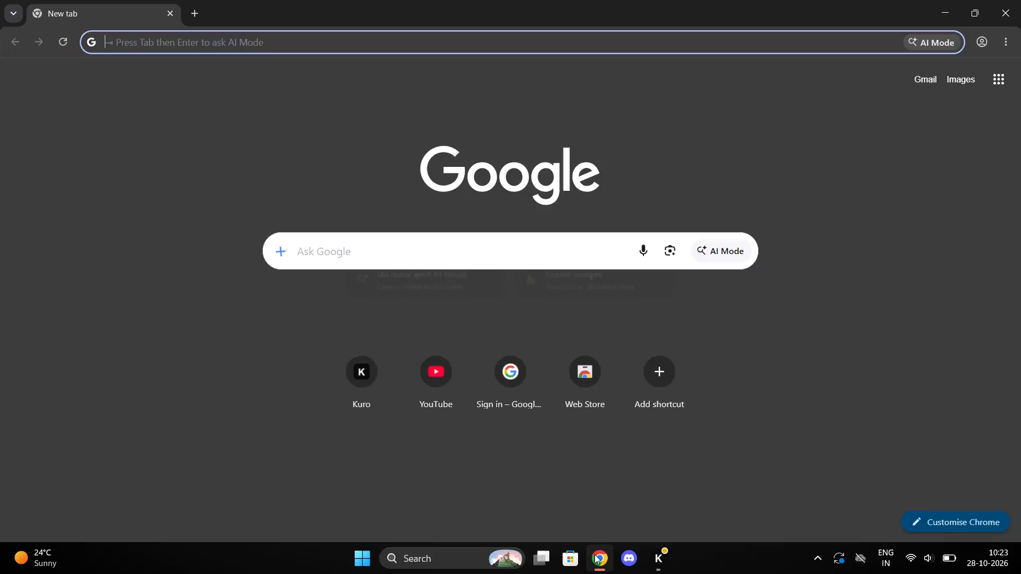
# Search the web for canva and open the Canva India: Visual Suite for Everyone site.
pyautogui.write('canva')
pyautogui.press('Return')
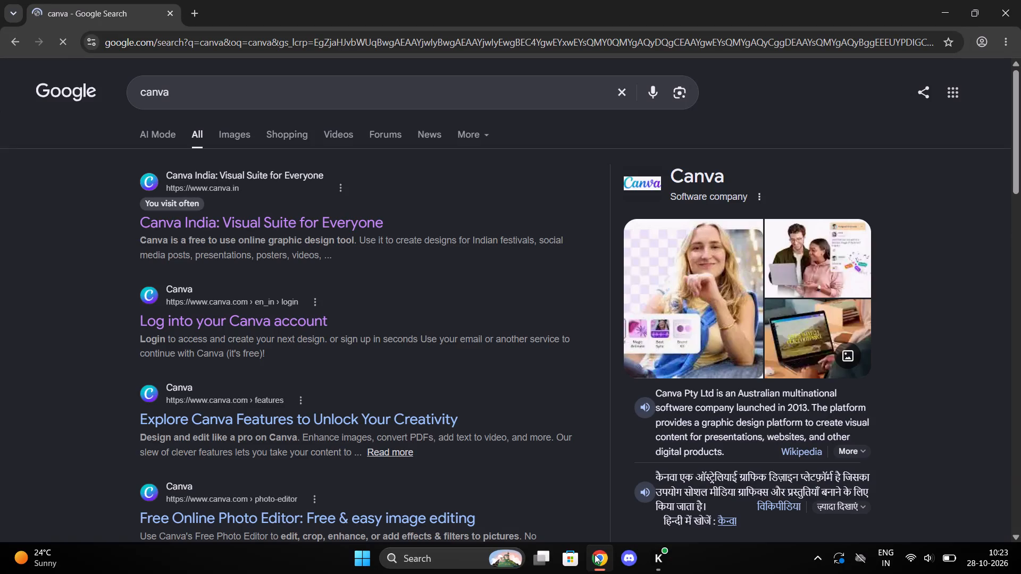
pyautogui.click(337, 226)
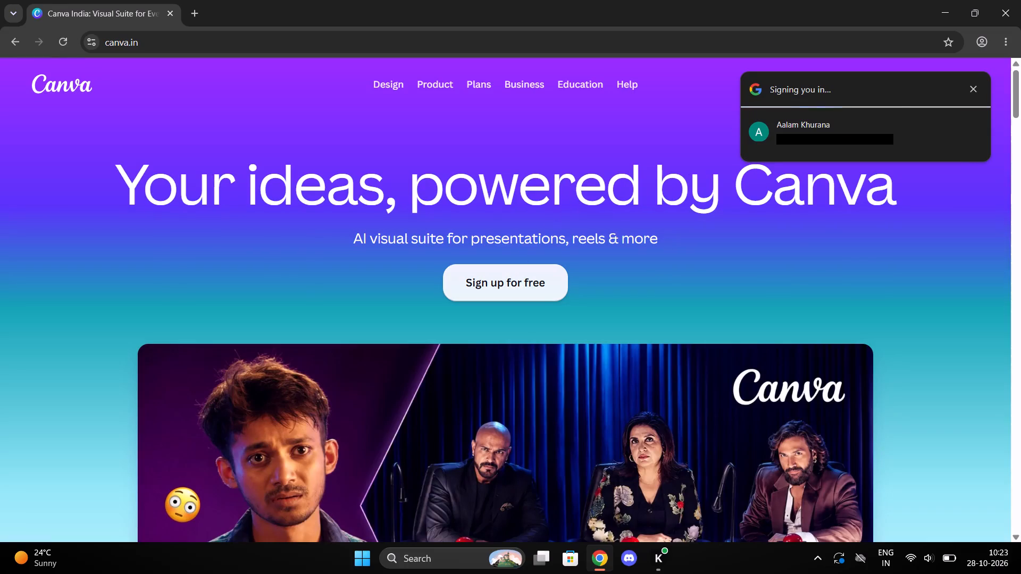
pyautogui.scroll(-4, 450, 374)
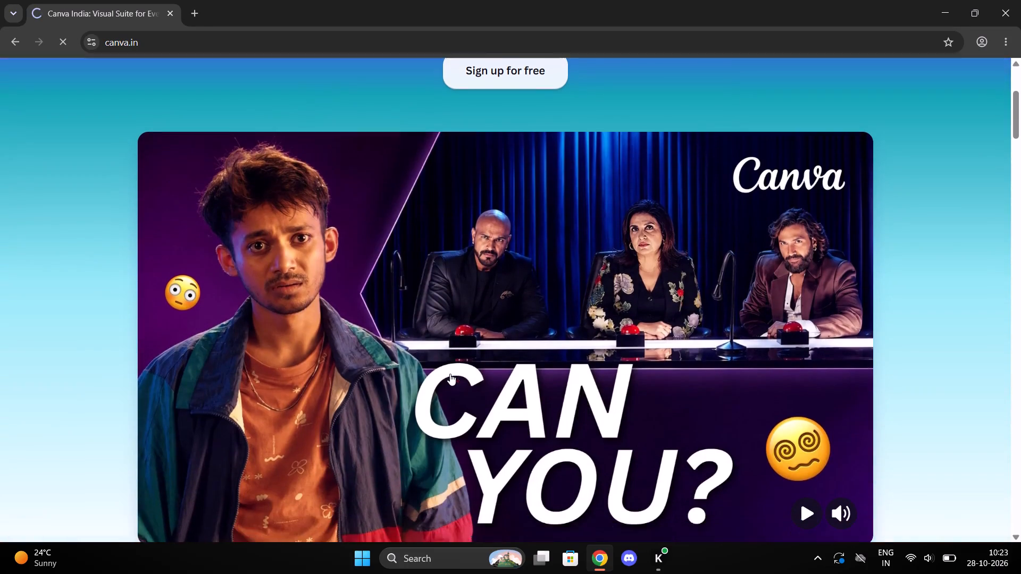
pyautogui.scroll(-1, 450, 374)
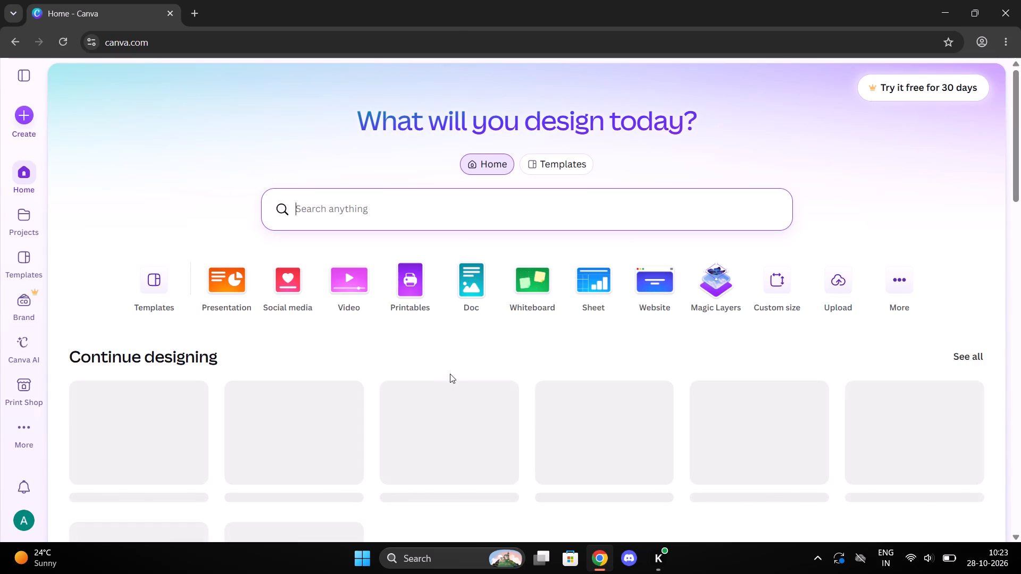
# Open the suggested Red and White Modern New Song Youtube Thumbnail template for customising.
pyautogui.scroll(-2, 450, 374)
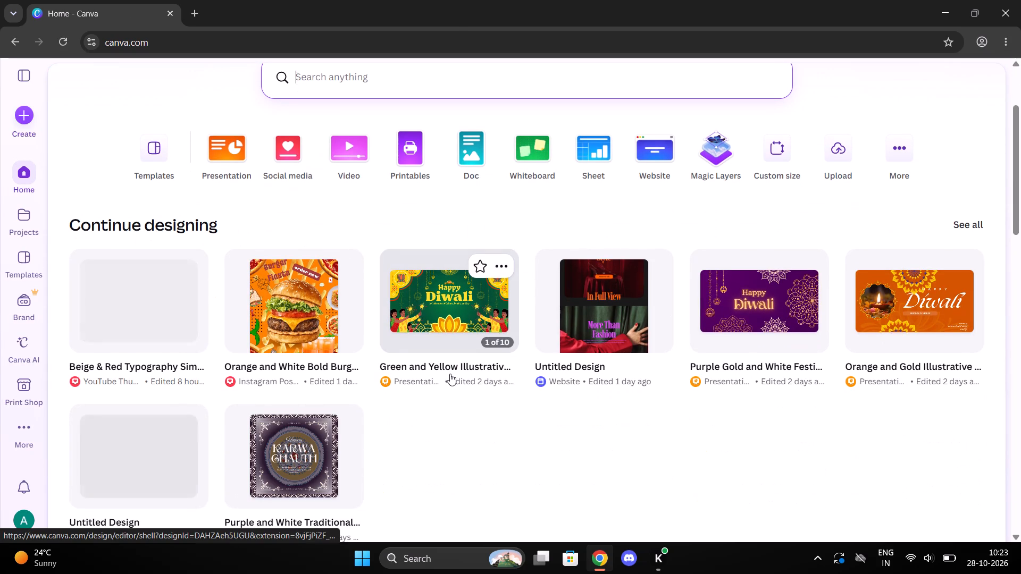
pyautogui.scroll(-4, 450, 374)
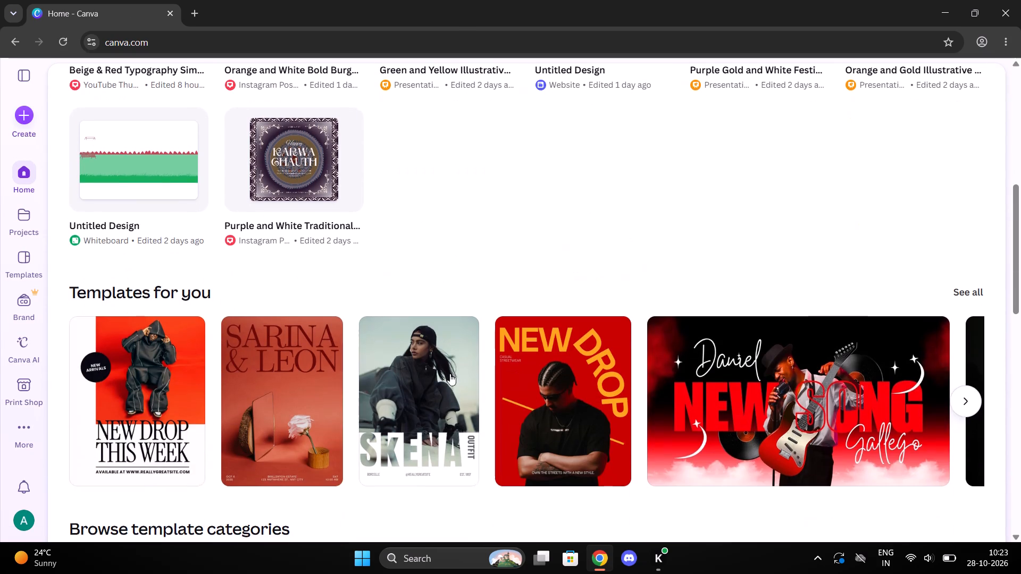
pyautogui.scroll(-2, 450, 374)
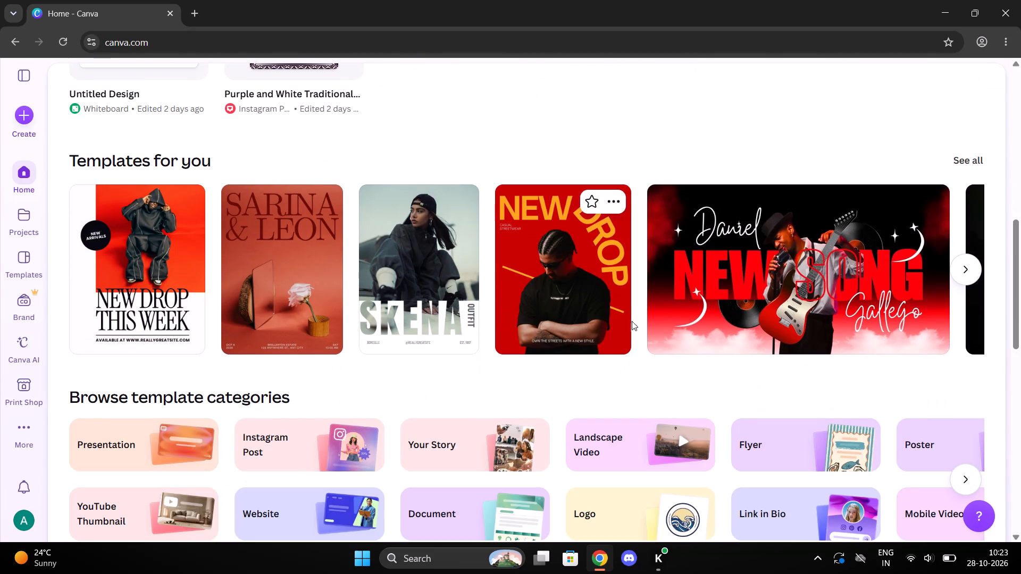
pyautogui.click(734, 305)
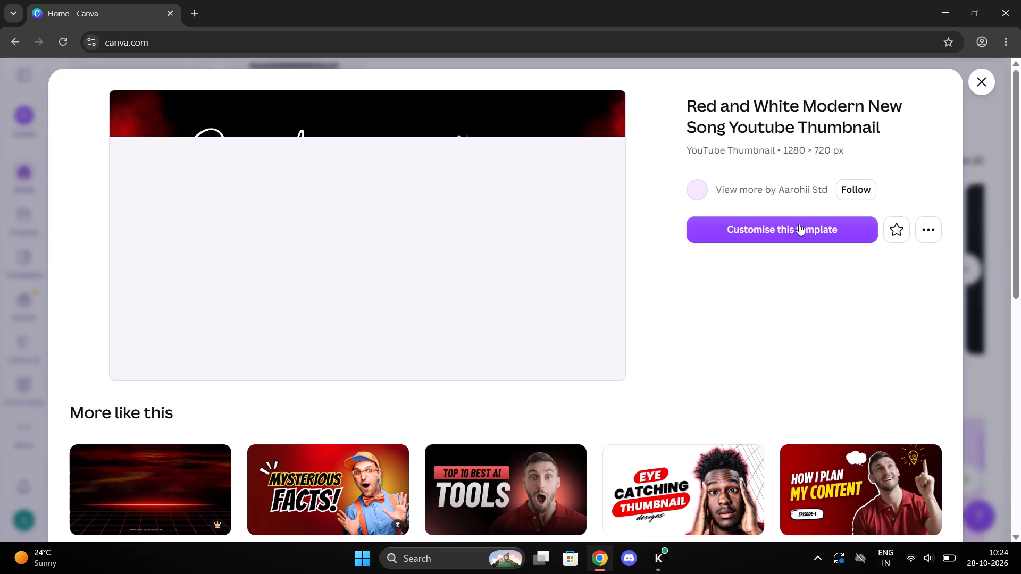
pyautogui.click(799, 228)
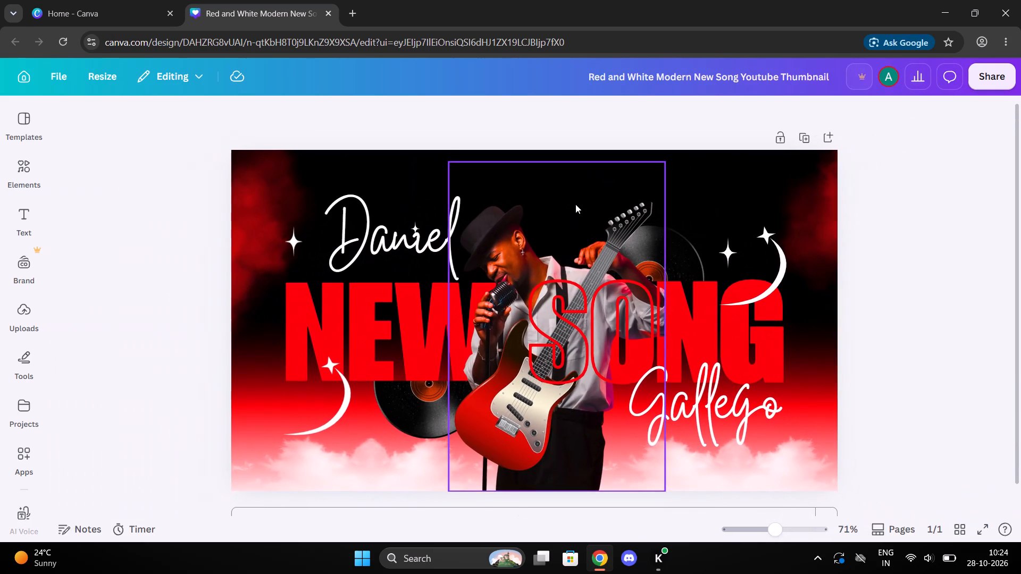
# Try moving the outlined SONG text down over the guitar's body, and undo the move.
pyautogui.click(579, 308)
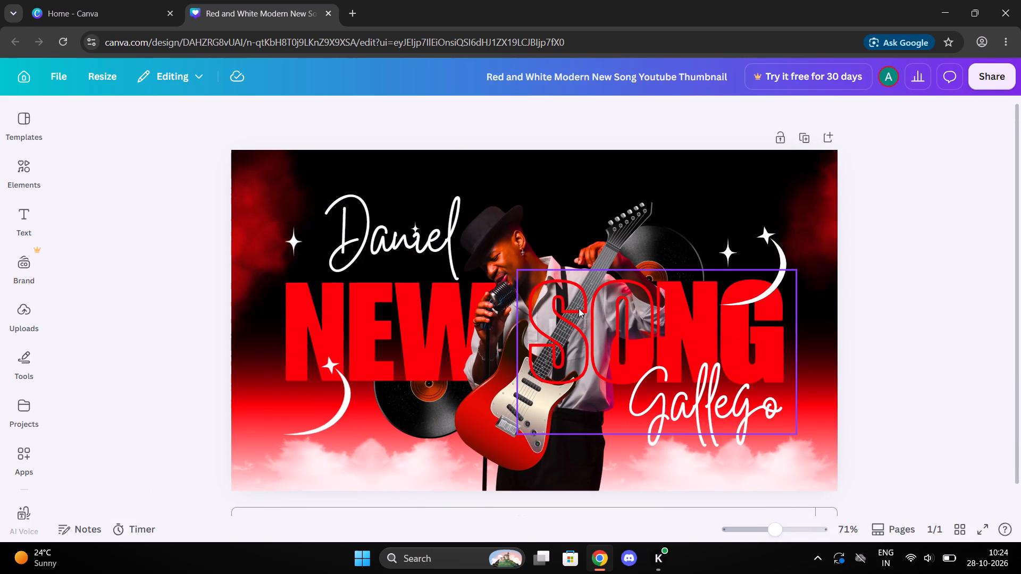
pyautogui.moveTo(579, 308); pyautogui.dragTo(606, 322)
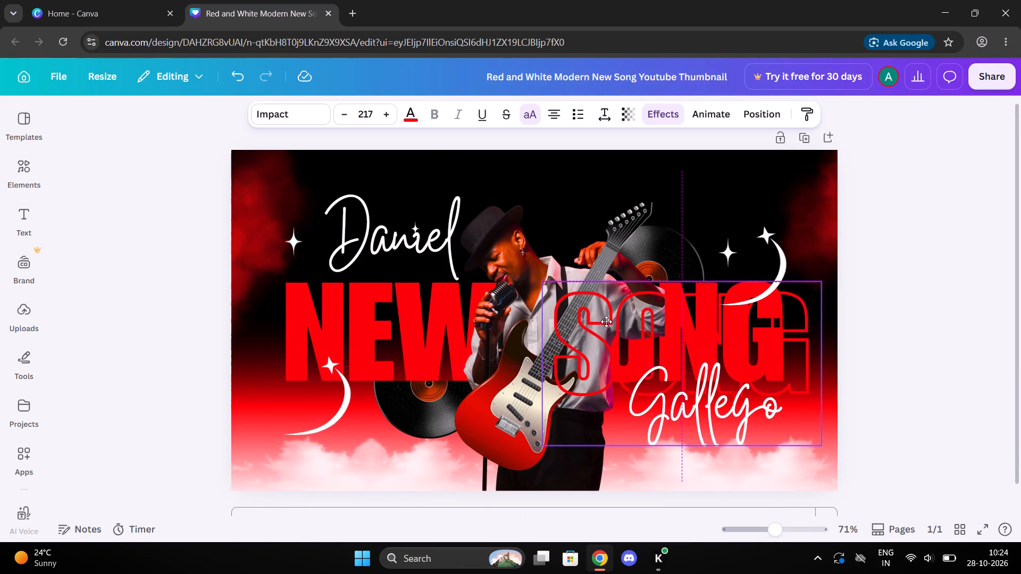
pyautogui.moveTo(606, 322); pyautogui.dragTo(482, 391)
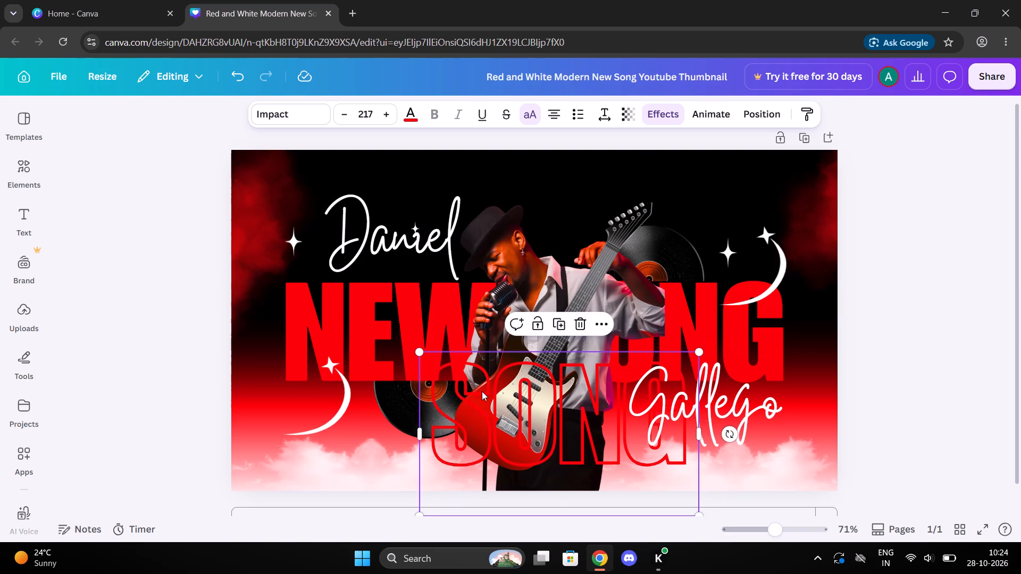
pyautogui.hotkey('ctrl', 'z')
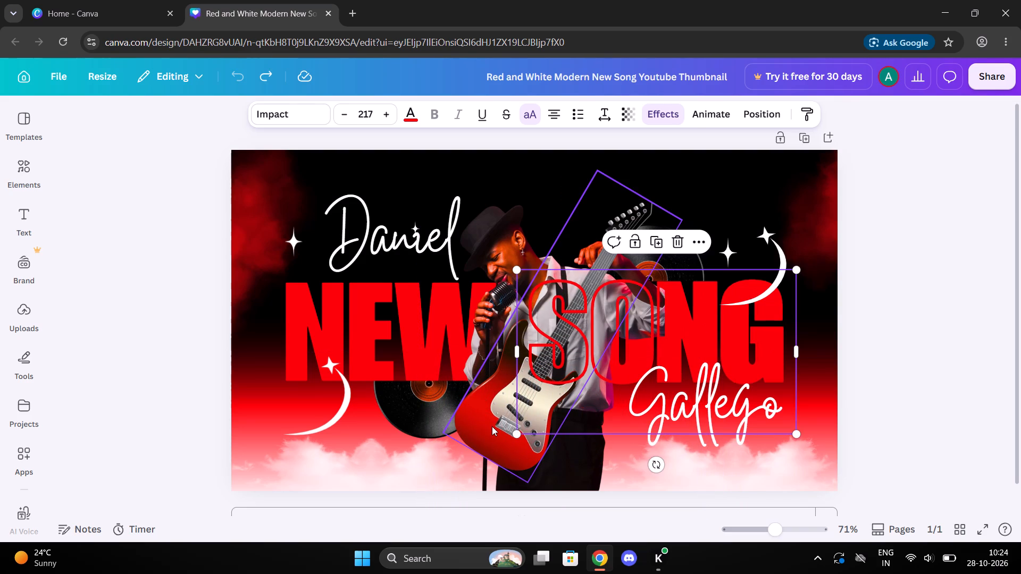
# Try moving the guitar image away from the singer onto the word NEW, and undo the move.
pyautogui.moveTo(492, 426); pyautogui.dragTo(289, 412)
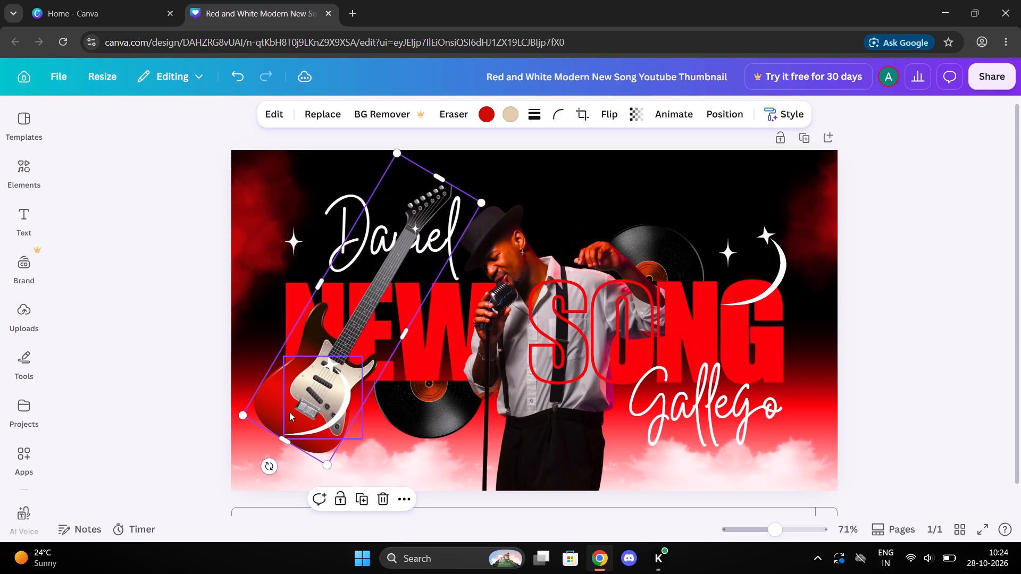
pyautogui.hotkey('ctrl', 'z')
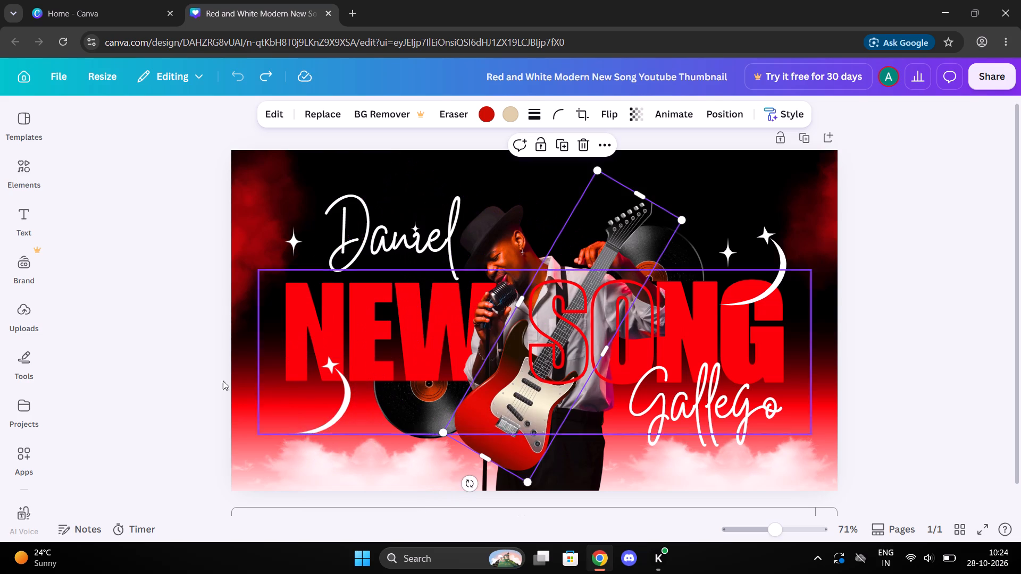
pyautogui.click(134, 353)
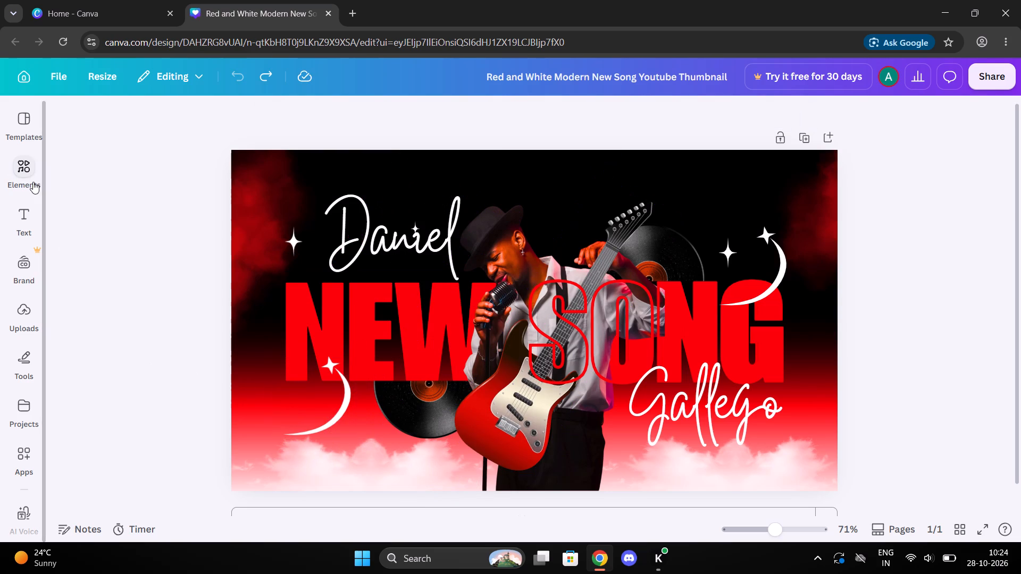
# Search the design elements for michael jackson and look through all photo results for a suitable picture.
pyautogui.click(33, 182)
pyautogui.click(134, 131)
pyautogui.write('michael')
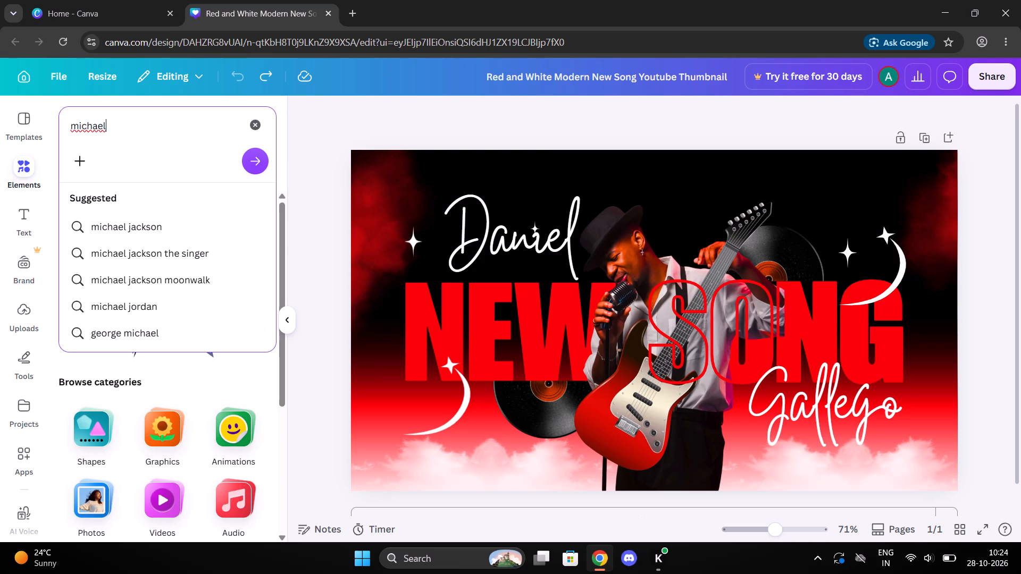
pyautogui.click(141, 218)
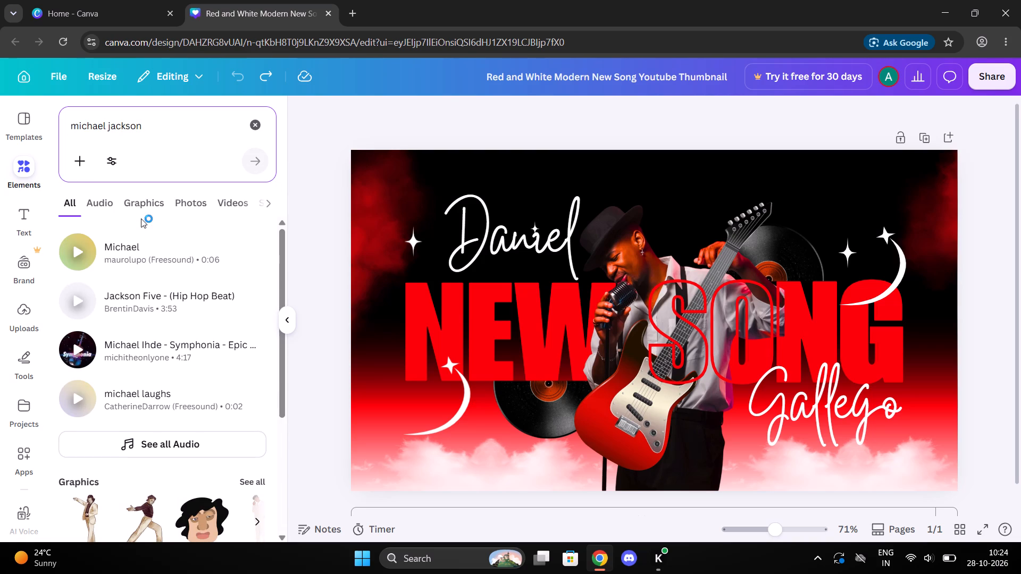
pyautogui.scroll(-4, 164, 322)
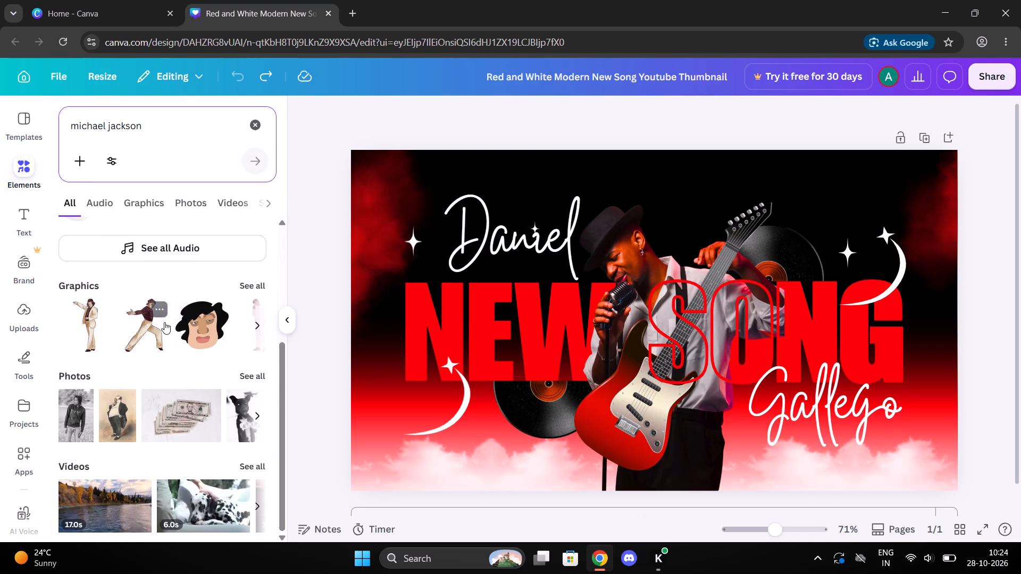
pyautogui.click(242, 373)
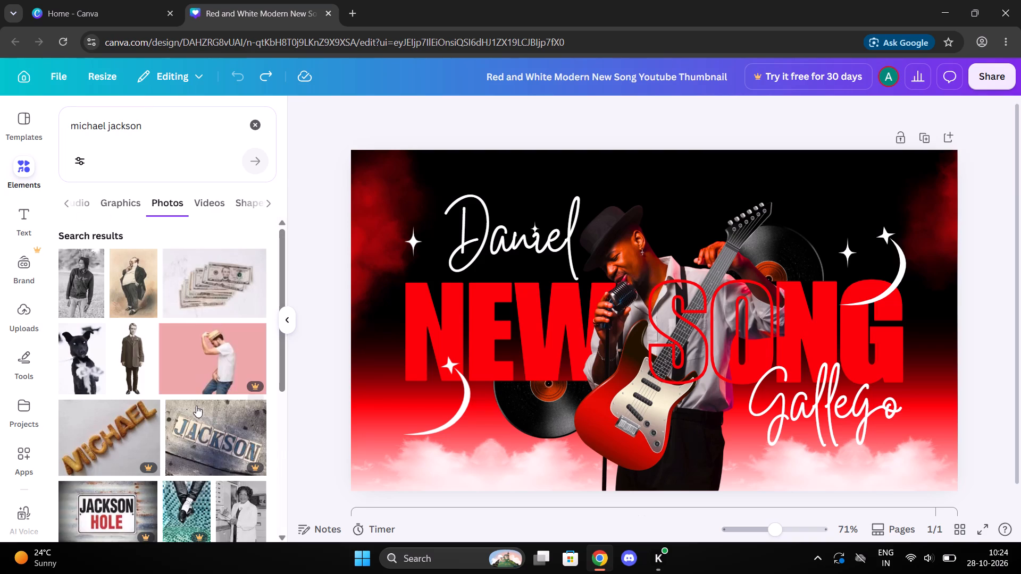
pyautogui.scroll(-4, 196, 406)
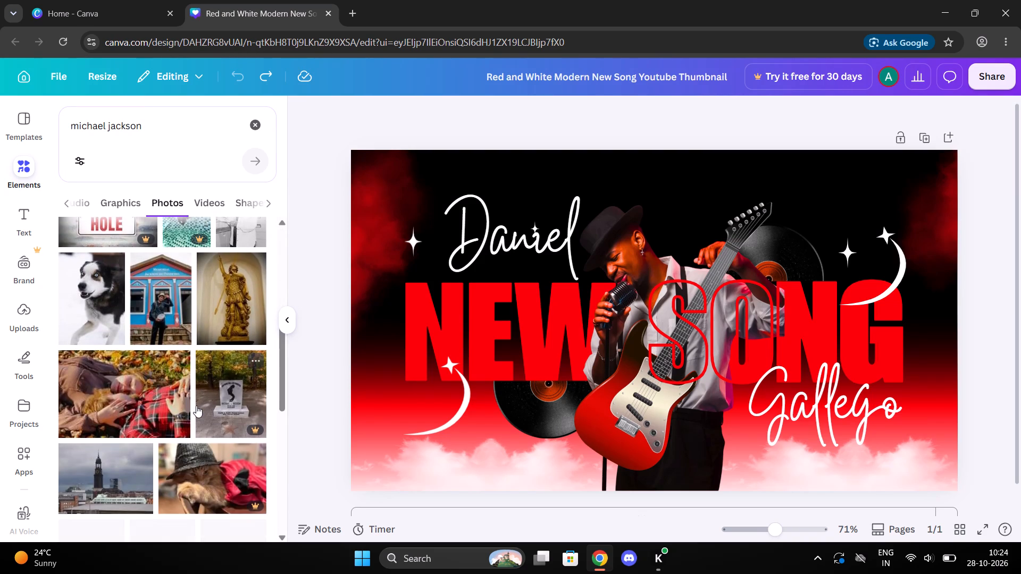
pyautogui.scroll(-5, 196, 406)
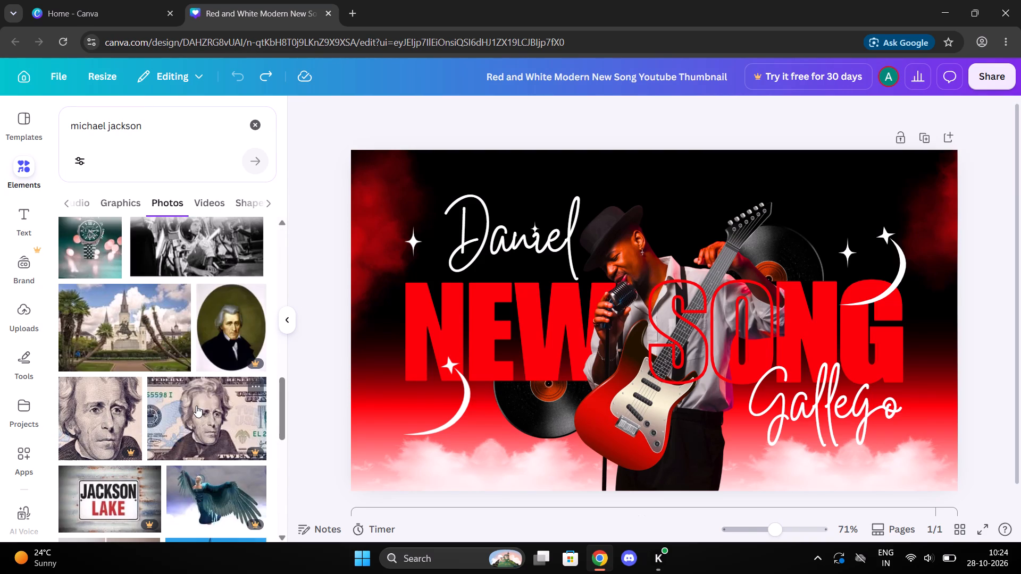
pyautogui.scroll(-3, 196, 406)
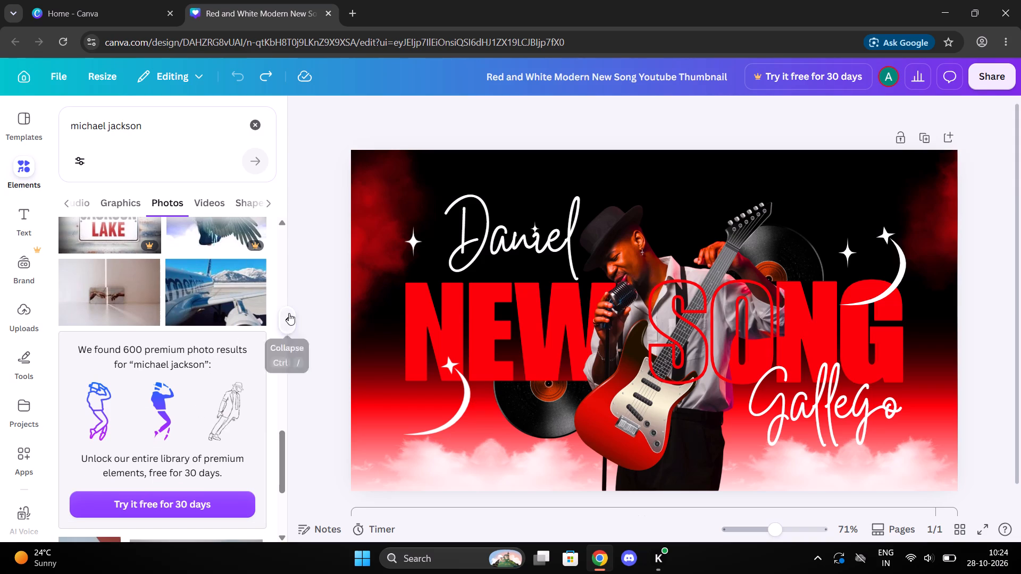
pyautogui.click(289, 313)
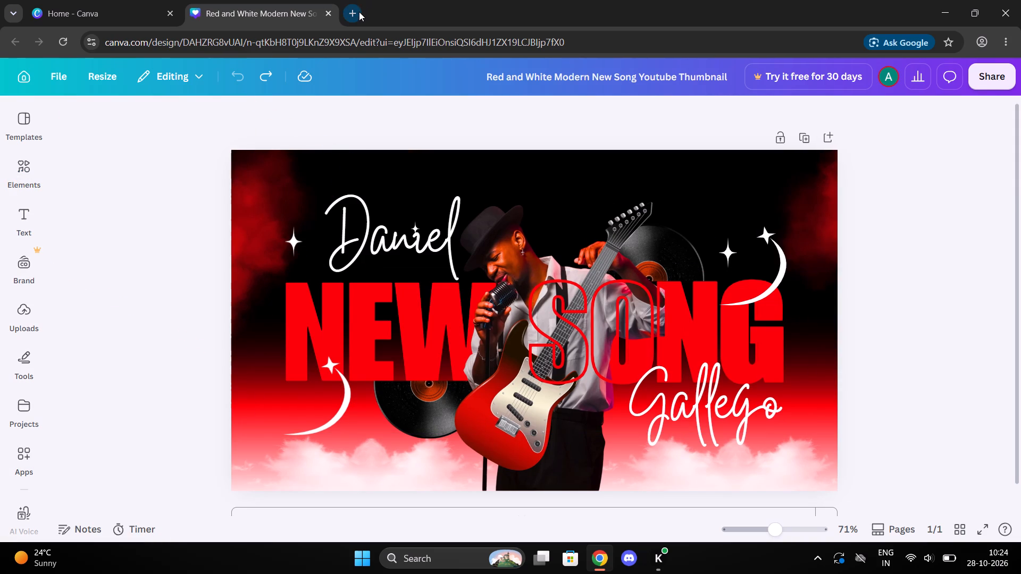
# Search the web for michael jackson in a new browser tab and show the image results.
pyautogui.click(359, 12)
pyautogui.write('miv')
pyautogui.press('BackSpace')
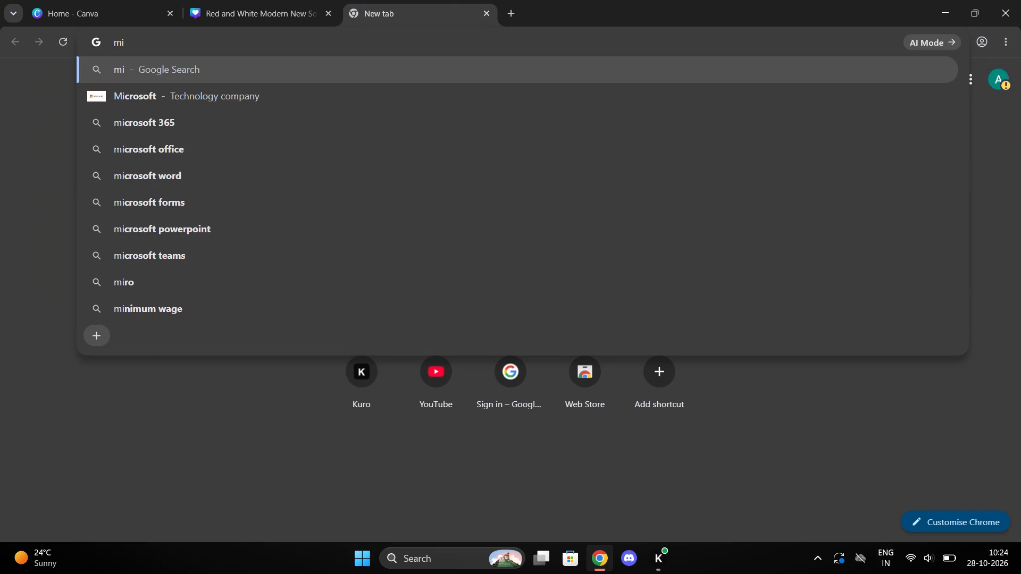
pyautogui.write('chael')
pyautogui.press('space')
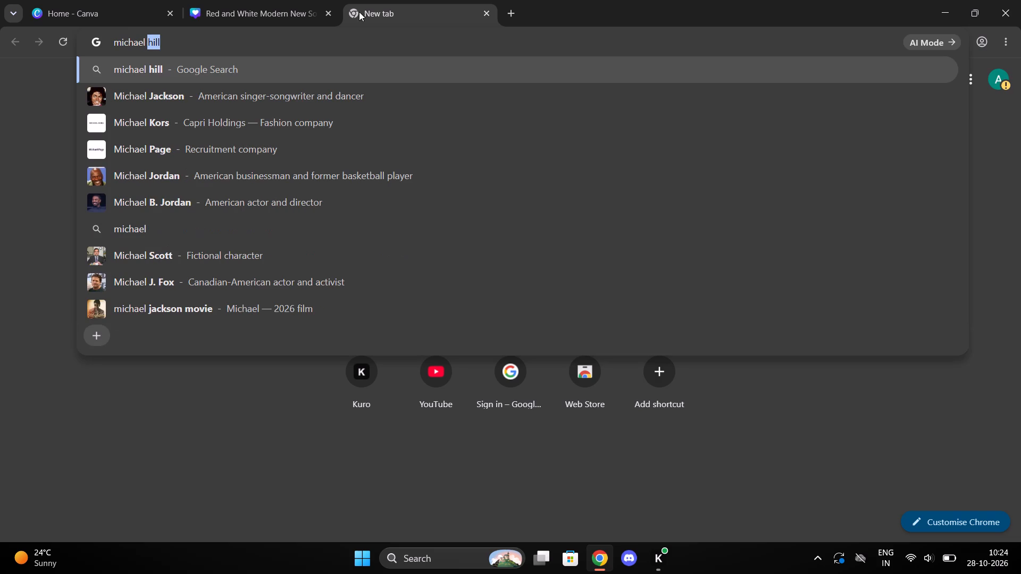
pyautogui.press('j')
pyautogui.write('ac')
pyautogui.press('Return')
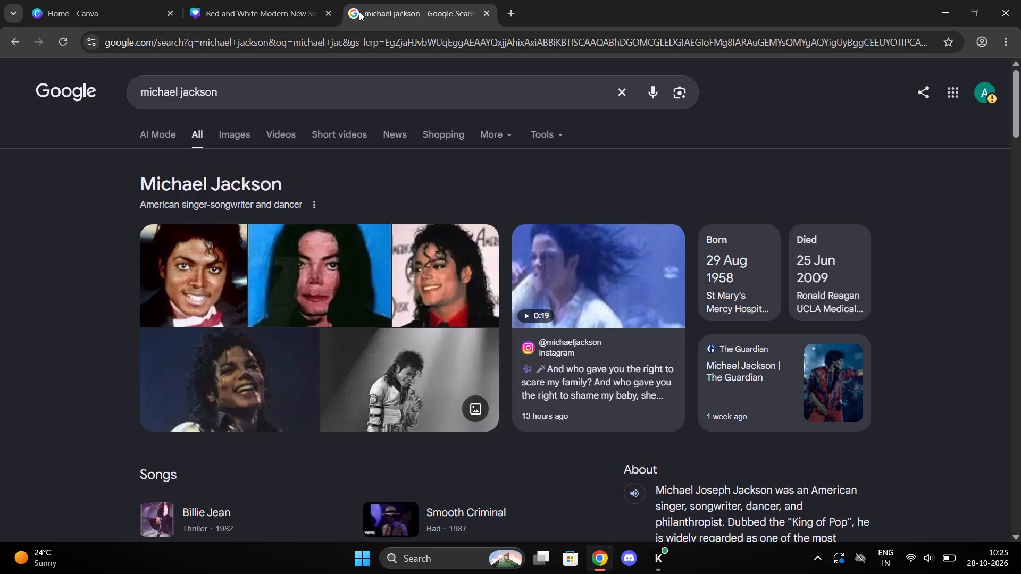
pyautogui.click(246, 135)
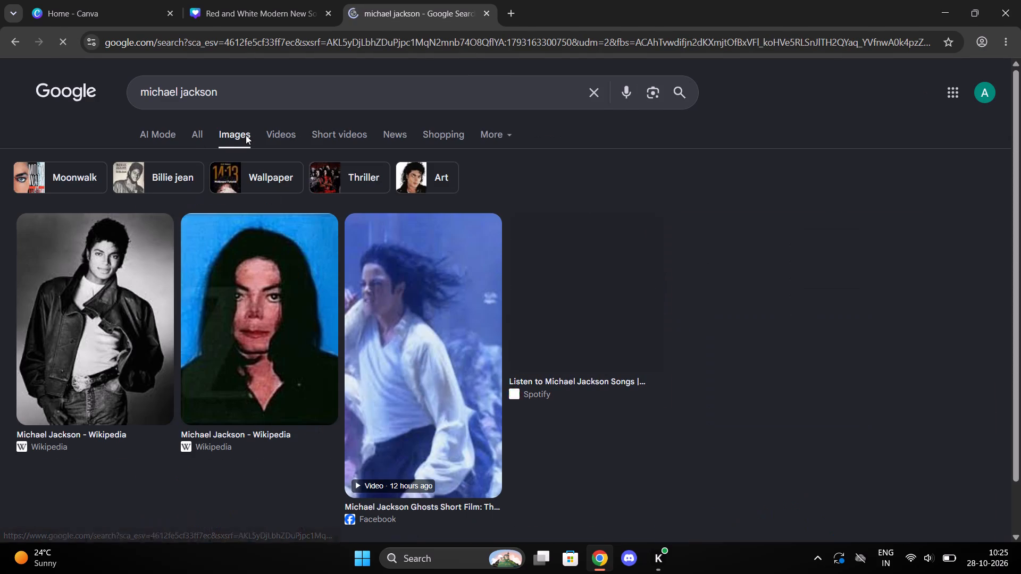
# Look through the michael jackson image results for a full-figure picture suited to the thumbnail.
pyautogui.scroll(-3, 336, 246)
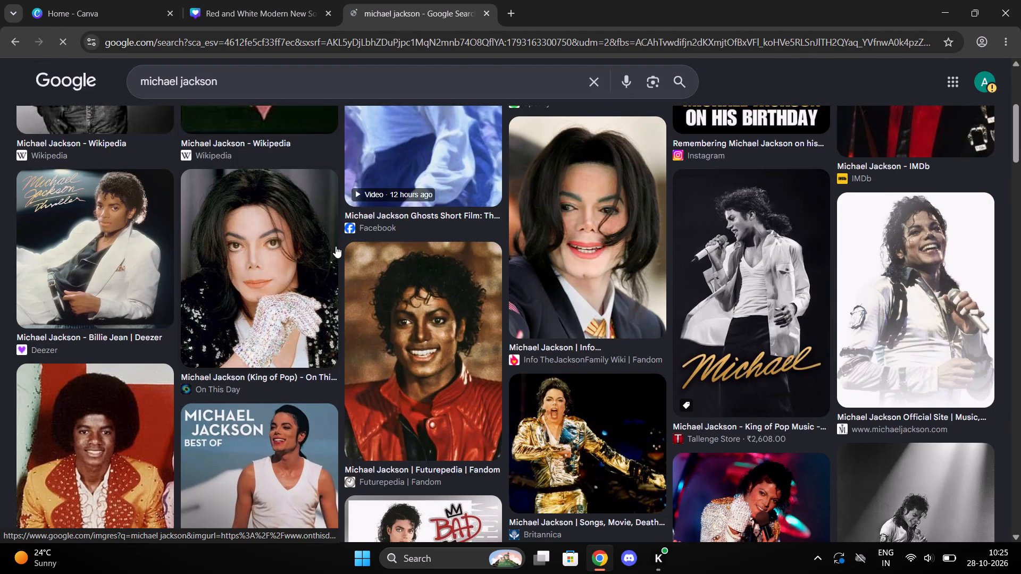
pyautogui.scroll(-3, 336, 246)
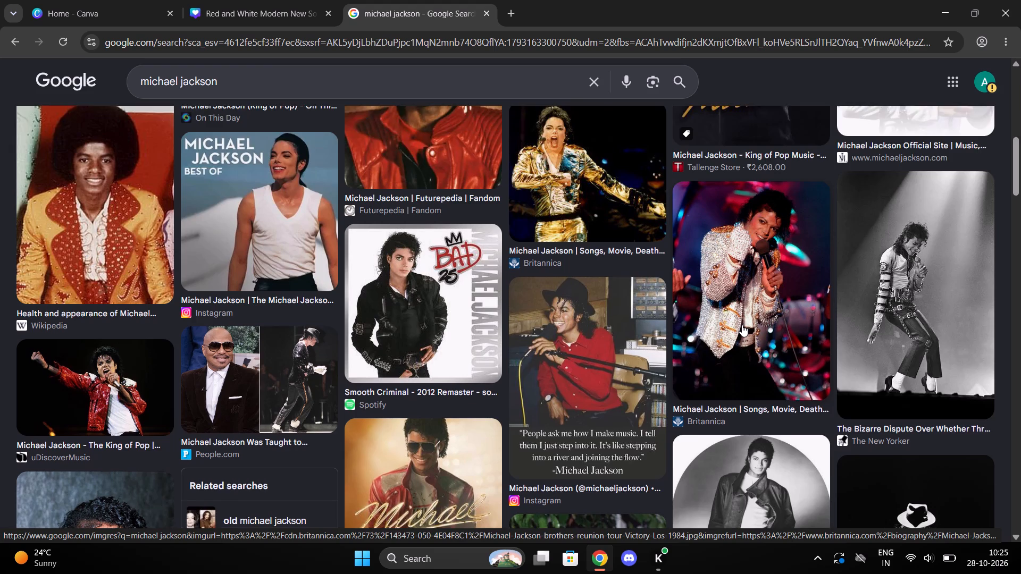
pyautogui.hscroll(1, 742, 325)
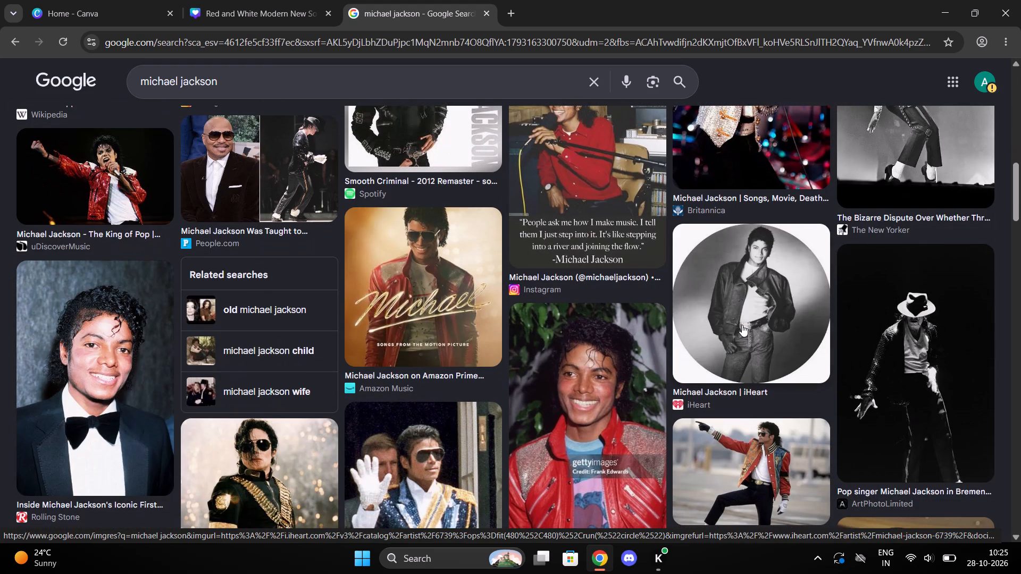
pyautogui.hscroll(1, 742, 325)
pyautogui.scroll(2, 742, 325)
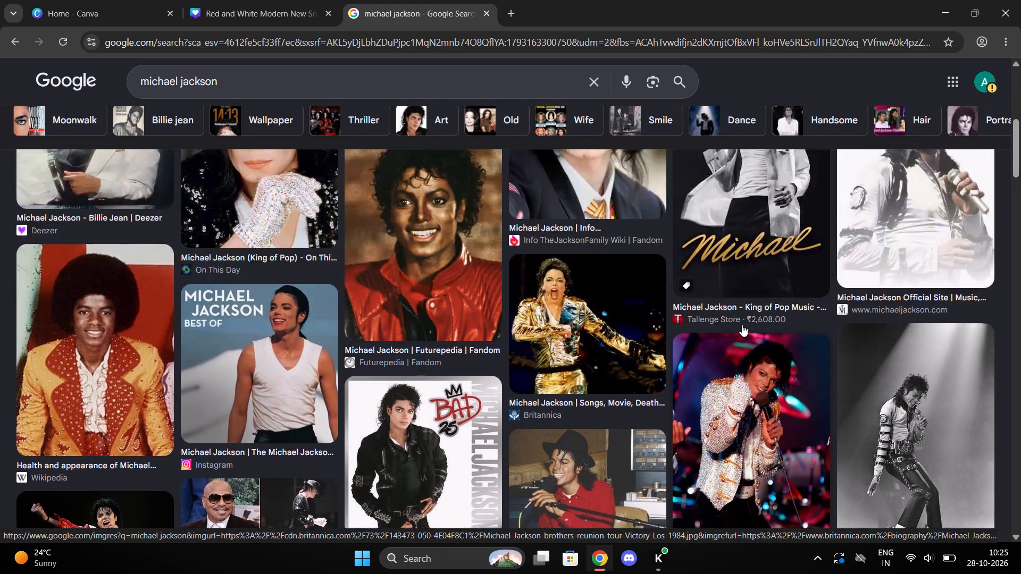
pyautogui.scroll(2, 742, 325)
pyautogui.hscroll(1, 742, 325)
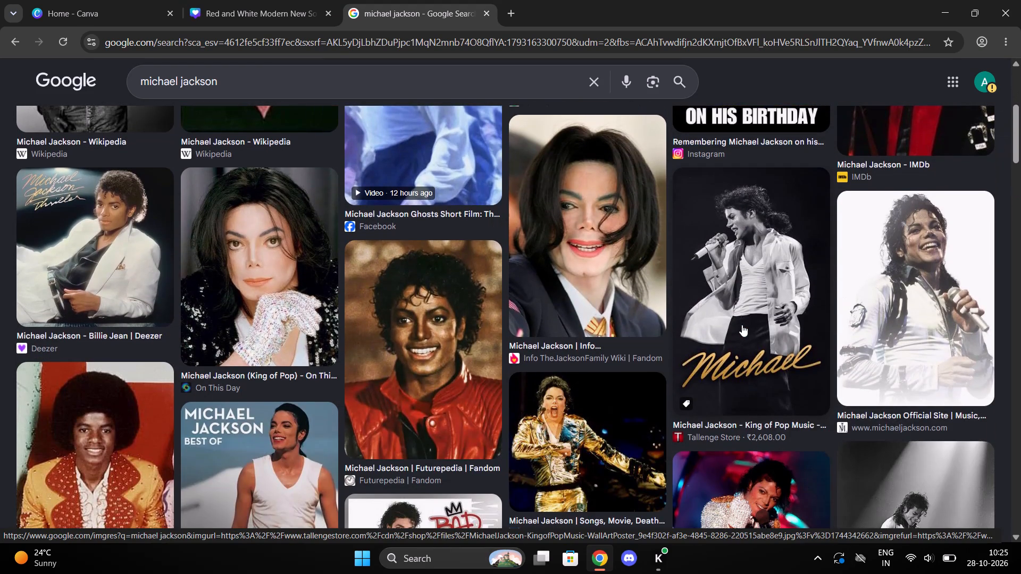
pyautogui.hscroll(1, 742, 325)
pyautogui.scroll(2, 742, 325)
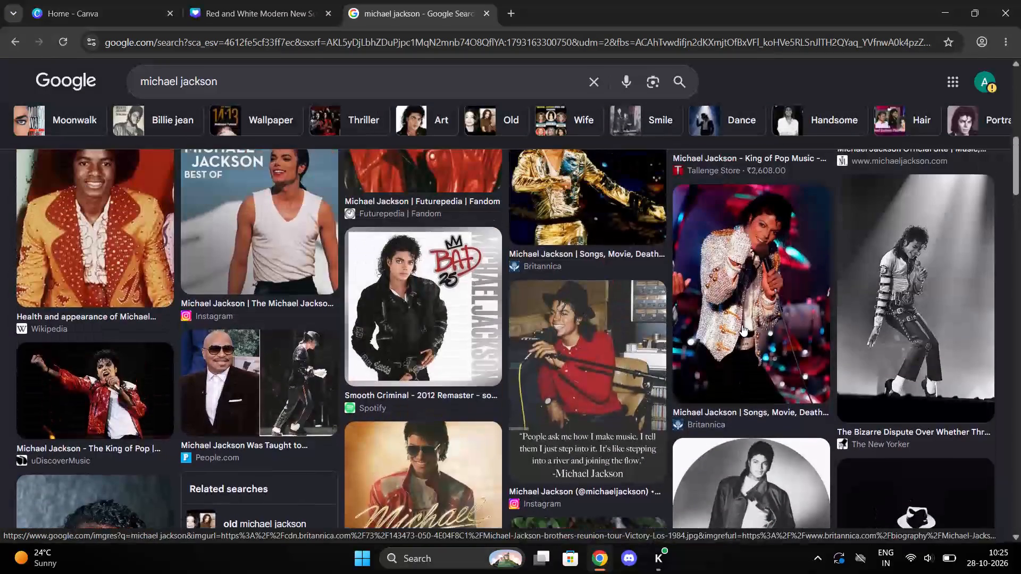
pyautogui.scroll(-4, 804, 423)
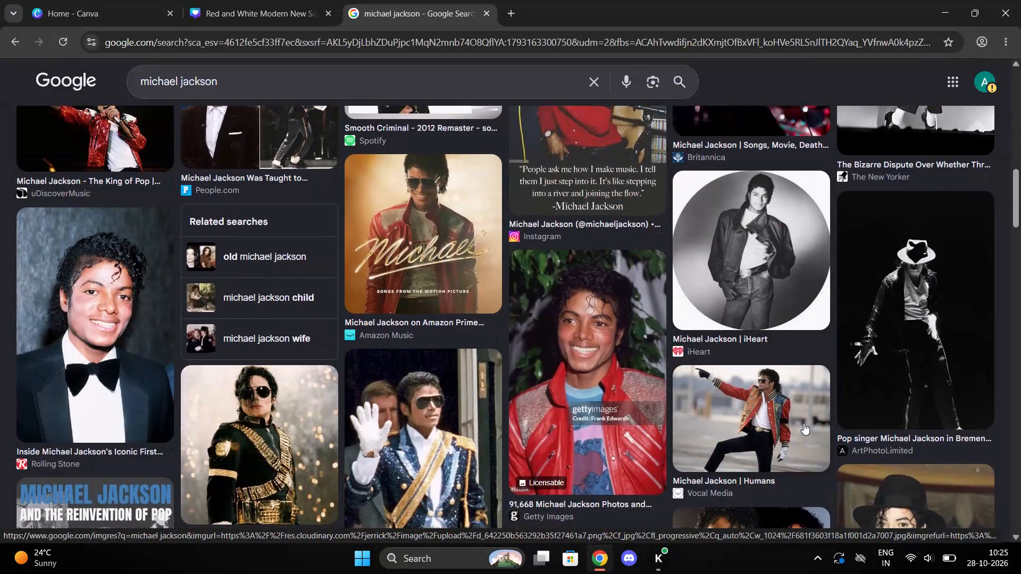
pyautogui.scroll(-2, 804, 423)
pyautogui.hscroll(1, 804, 423)
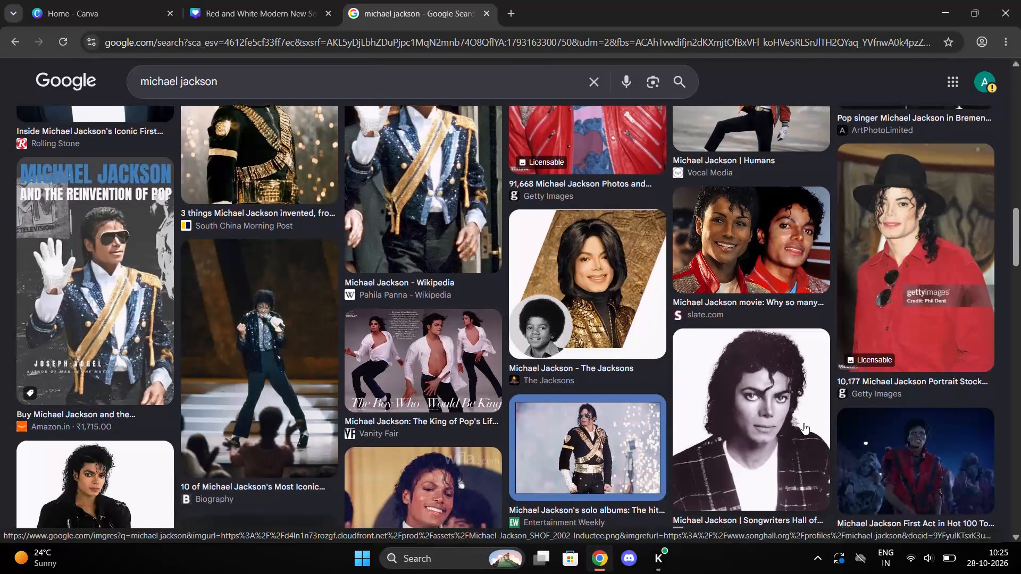
pyautogui.hscroll(2, 804, 423)
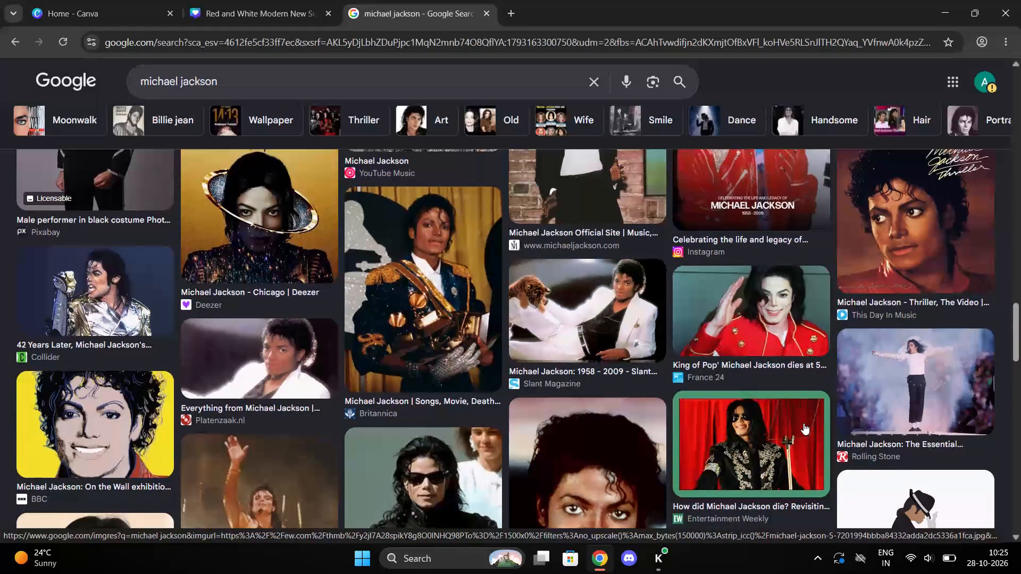
pyautogui.hscroll(1, 804, 423)
pyautogui.scroll(1, 804, 423)
pyautogui.scroll(2, 855, 339)
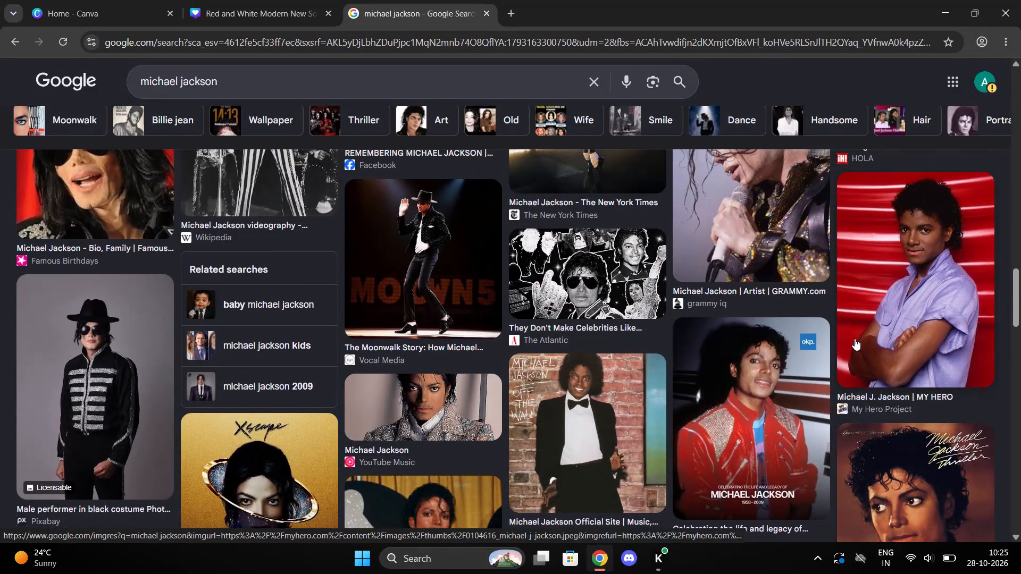
pyautogui.scroll(6, 855, 339)
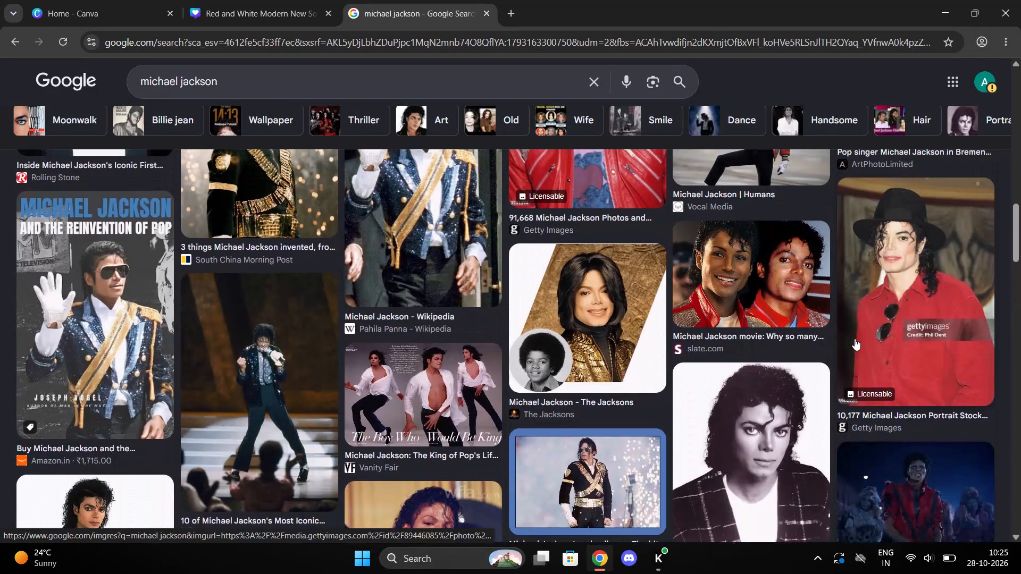
pyautogui.scroll(3, 855, 339)
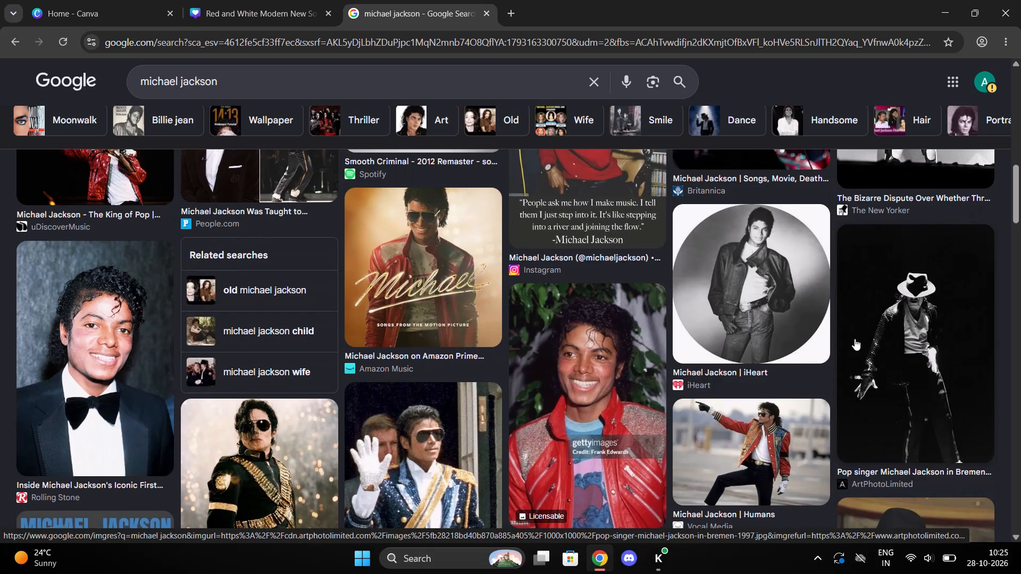
# Save the ArtPhotoLimited photo of Michael Jackson in a white hat on black to the Downloads folder as michael.
pyautogui.click(910, 342)
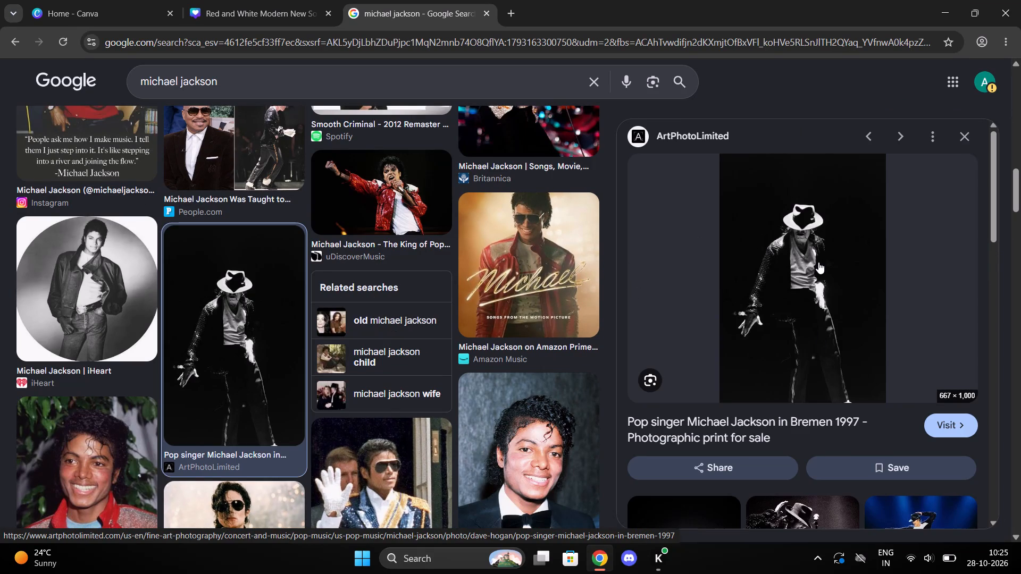
pyautogui.rightClick(818, 262)
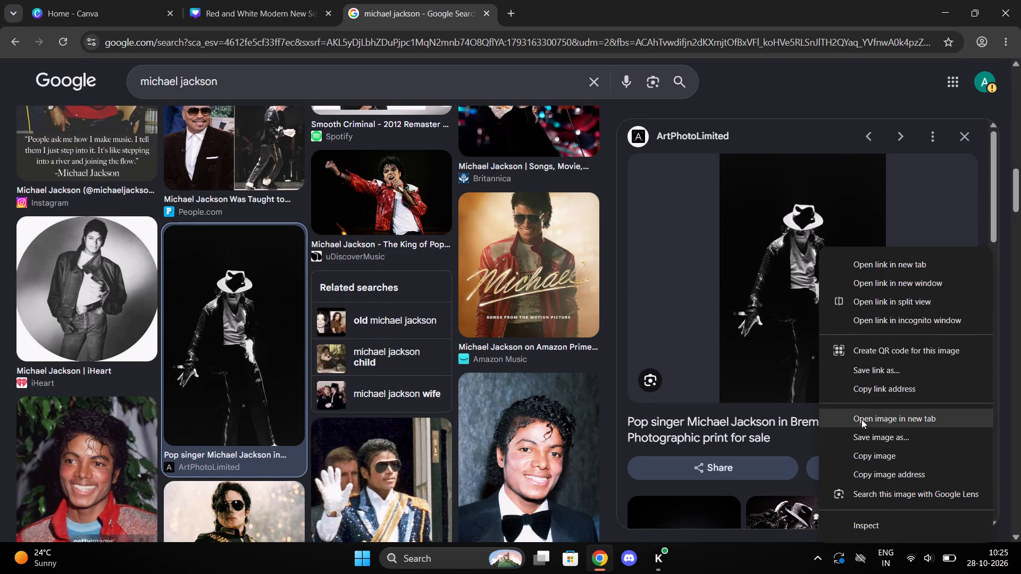
pyautogui.click(864, 438)
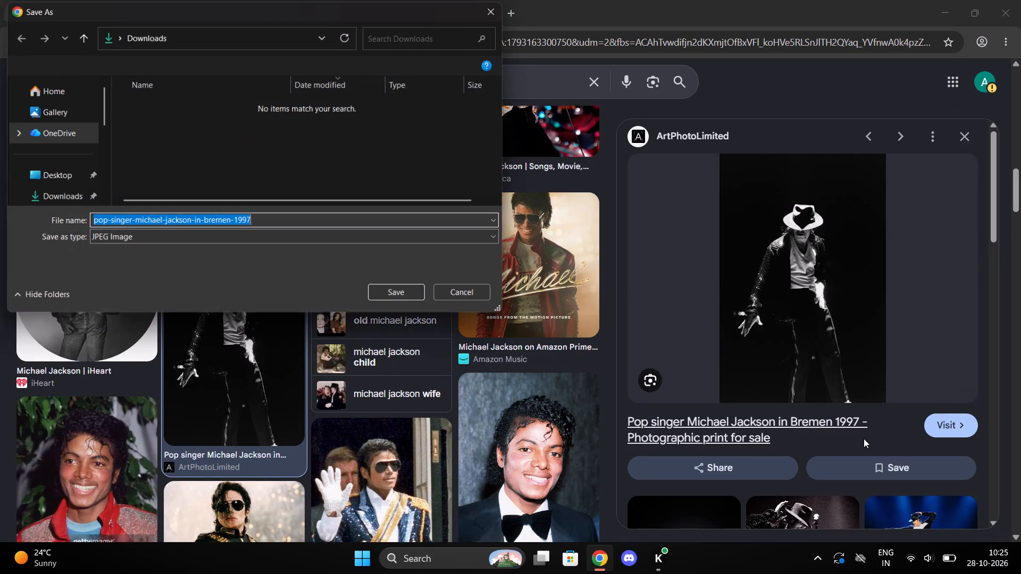
pyautogui.press('m')
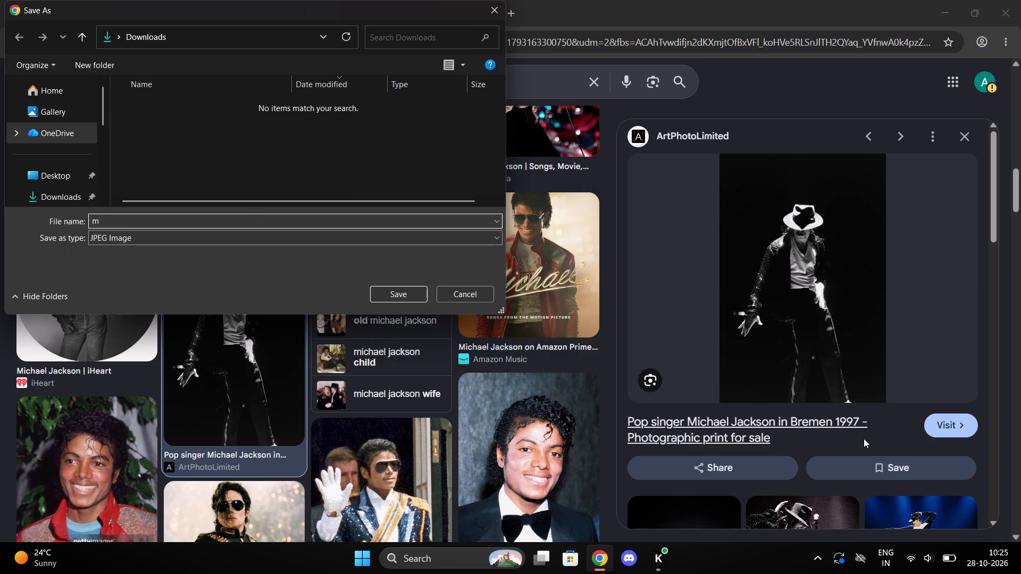
pyautogui.write('ichael')
pyautogui.doubleClick(53, 204)
pyautogui.doubleClick(378, 292)
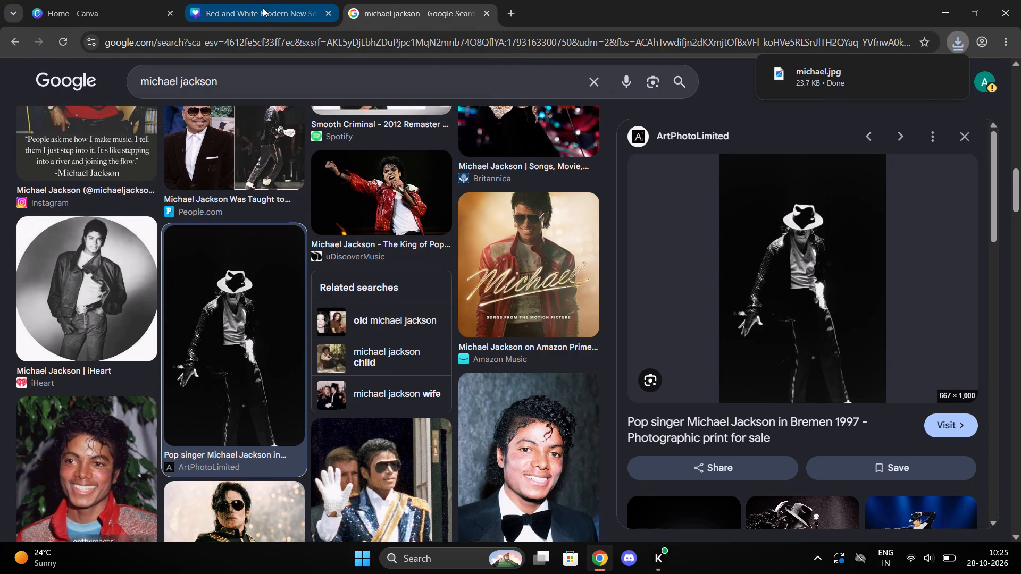
# Switch back to the Canva thumbnail, upload the michael image from the Downloads folder, and add it to the design.
pyautogui.click(263, 7)
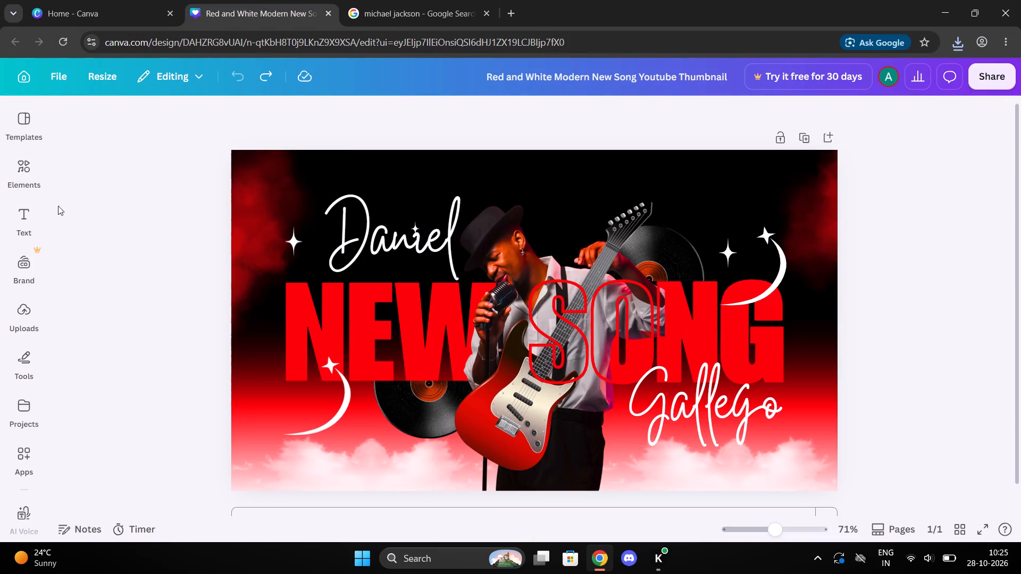
pyautogui.click(18, 303)
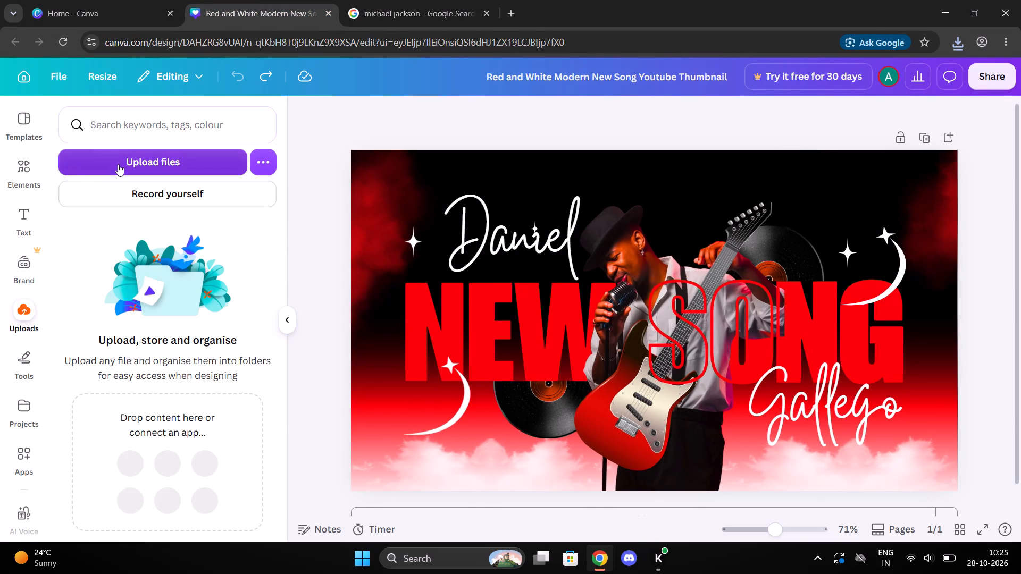
pyautogui.click(118, 164)
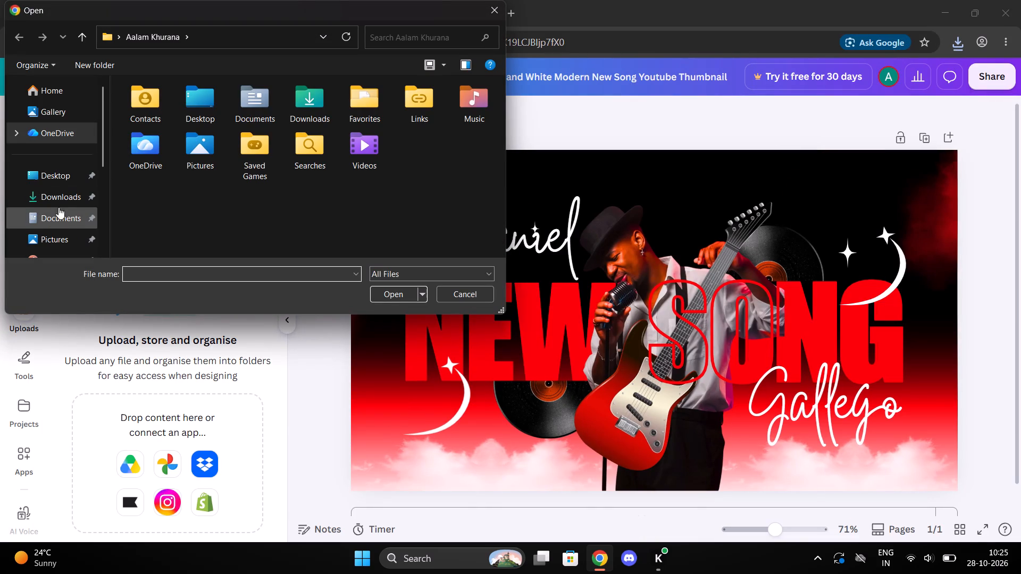
pyautogui.click(58, 210)
pyautogui.click(66, 195)
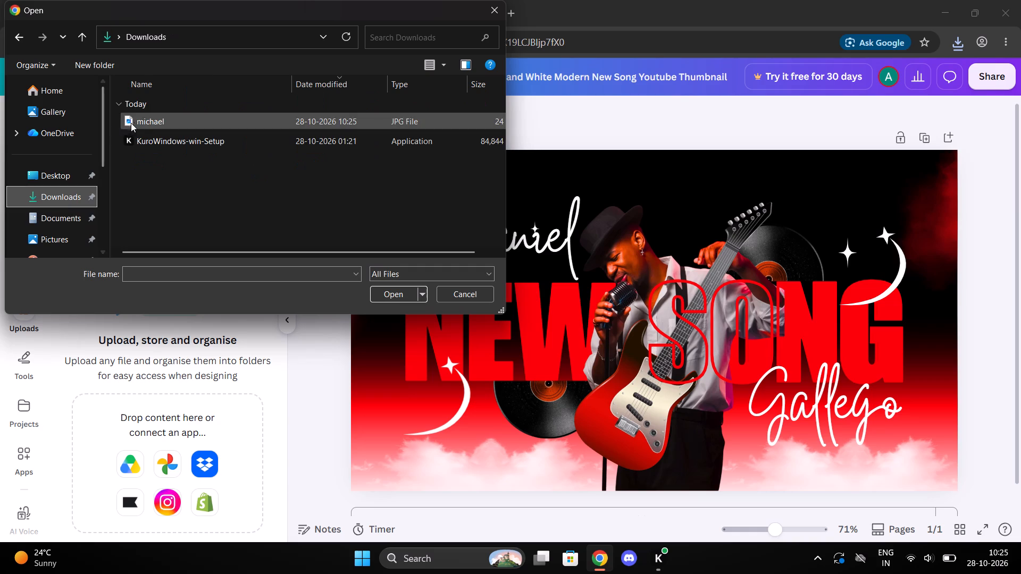
pyautogui.doubleClick(137, 122)
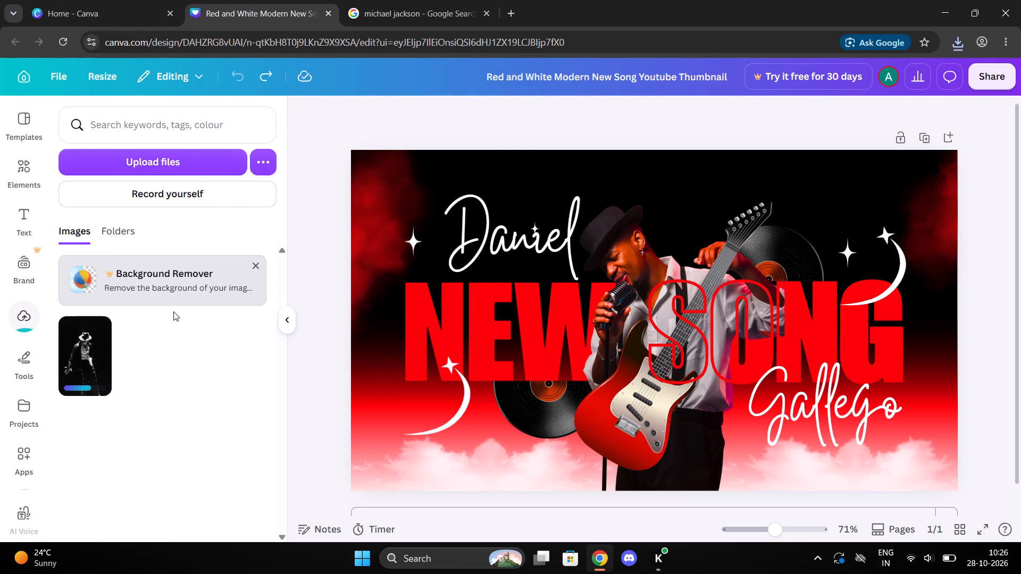
pyautogui.click(88, 366)
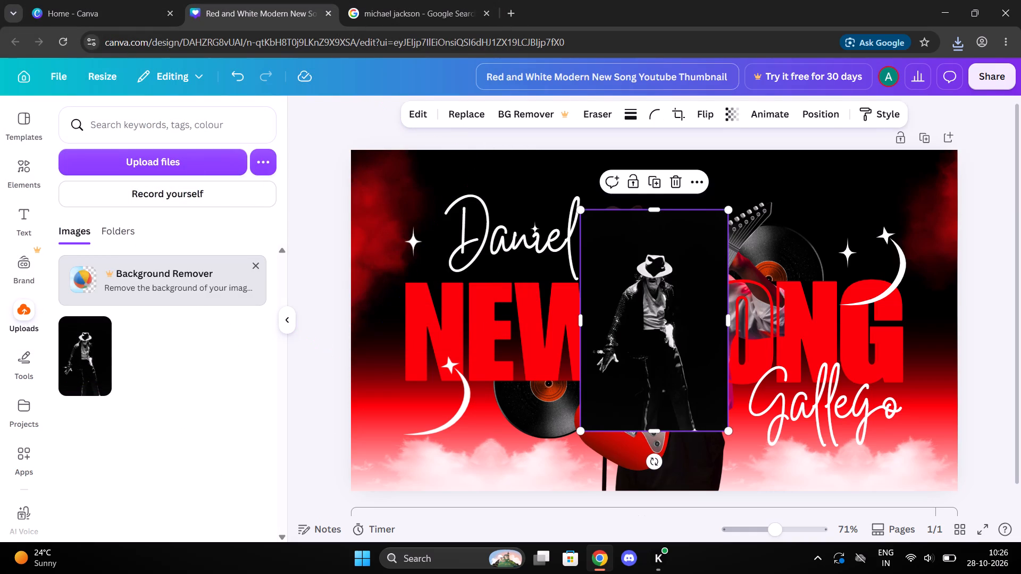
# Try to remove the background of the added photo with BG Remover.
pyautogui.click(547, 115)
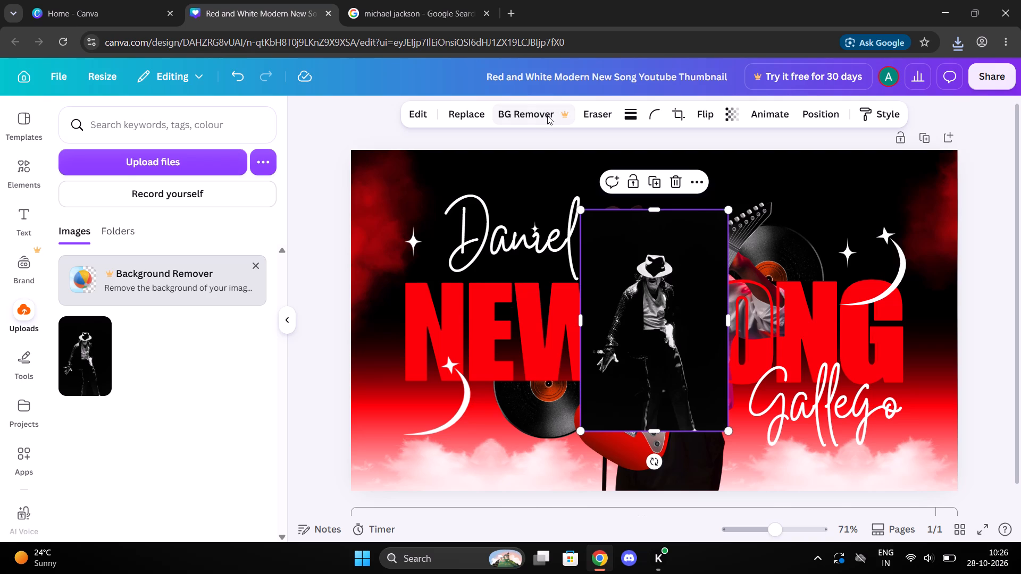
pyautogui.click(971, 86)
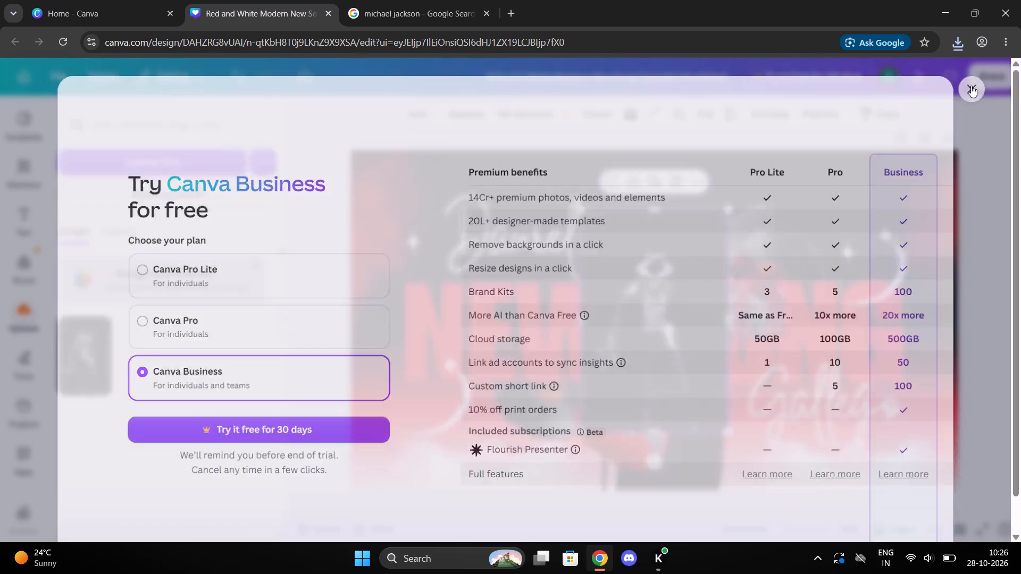
# Search the web for a bg remover in the image search tab and open the remove.bg site.
pyautogui.click(457, 14)
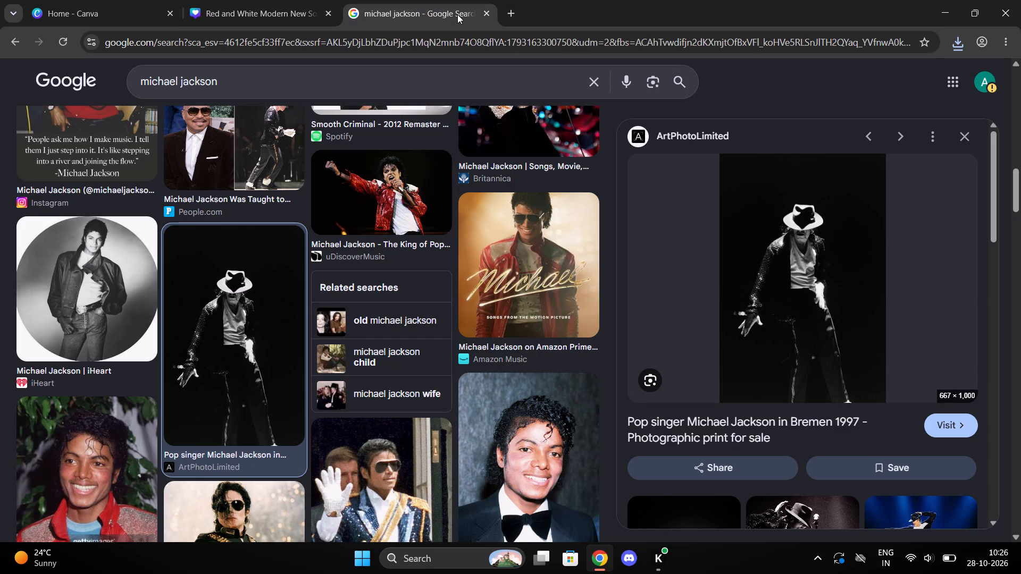
pyautogui.doubleClick(407, 48)
pyautogui.write('bg re')
pyautogui.press('Return')
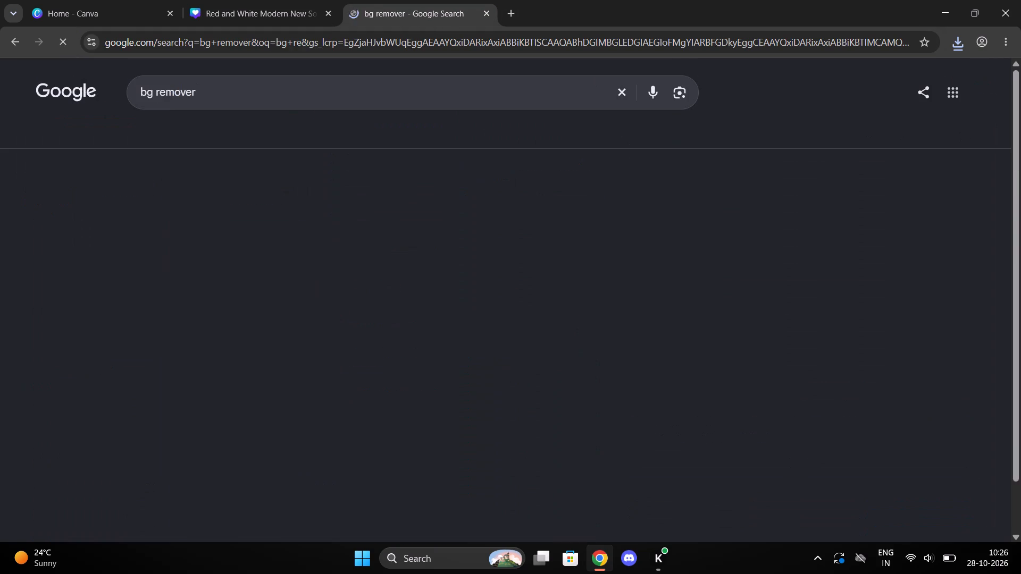
pyautogui.click(250, 199)
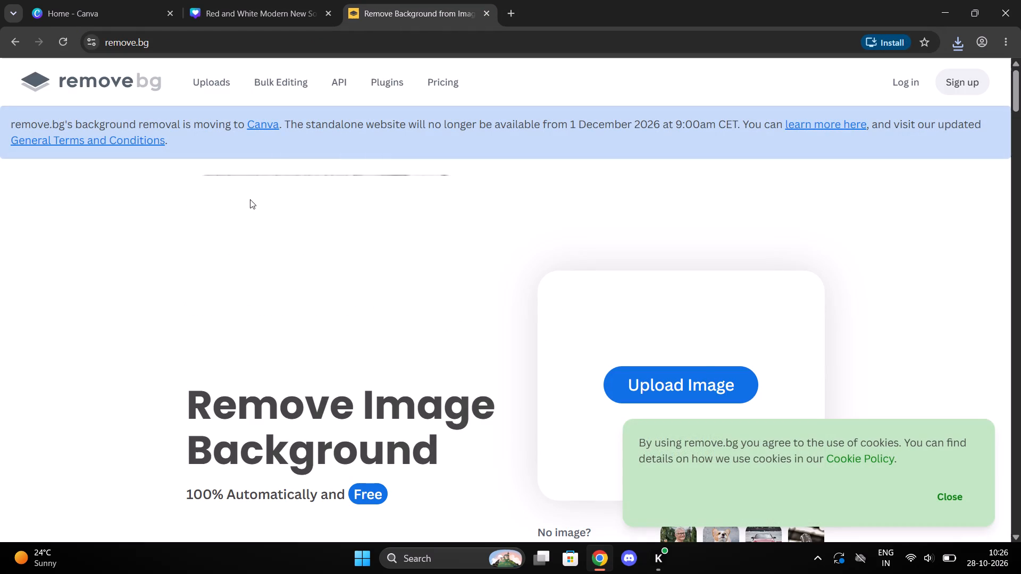
# Remove the background of the michael image from Downloads with remove.bg and download the free Preview version.
pyautogui.click(703, 369)
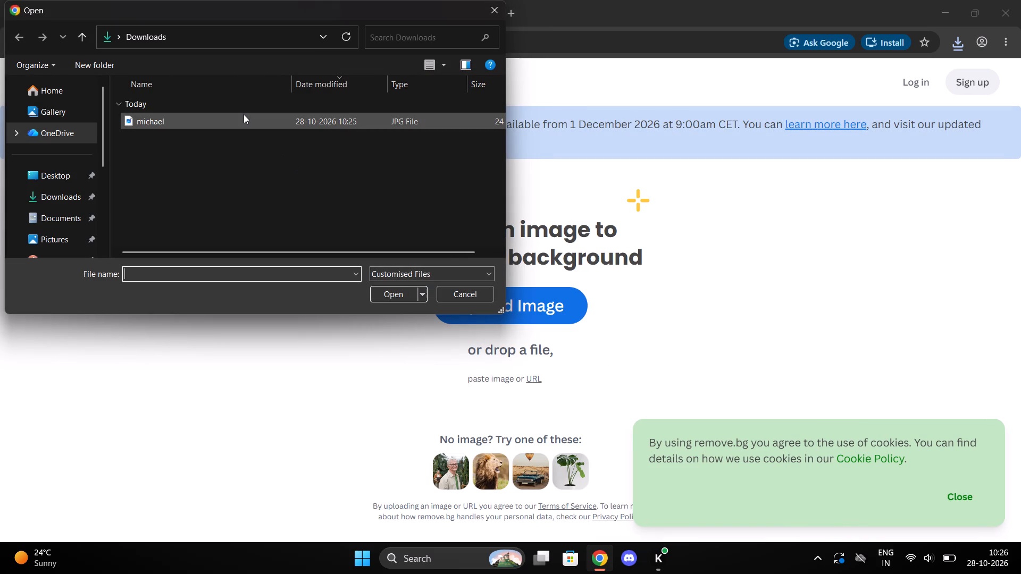
pyautogui.doubleClick(244, 114)
pyautogui.scroll(-3, 314, 355)
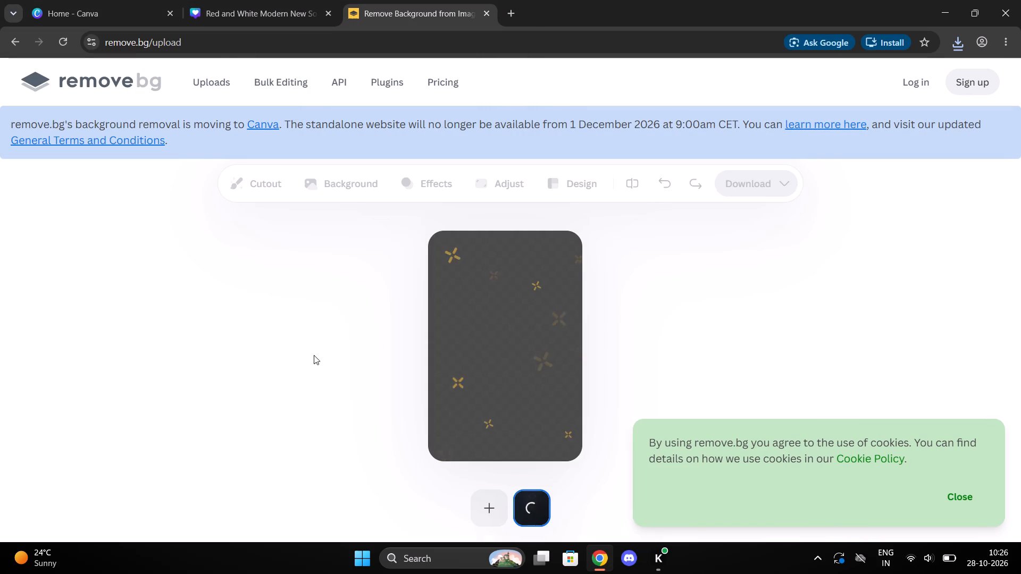
pyautogui.click(963, 494)
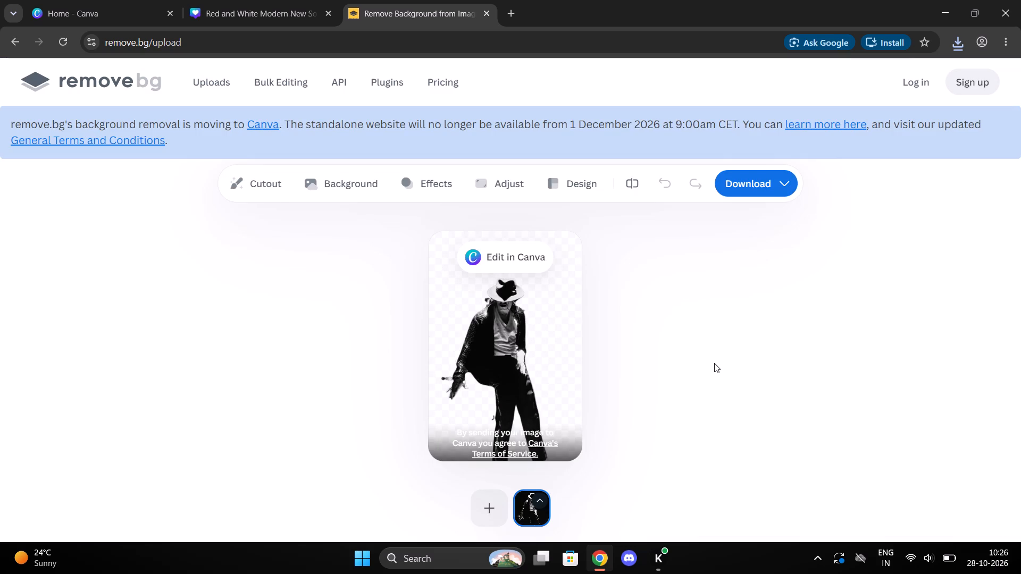
pyautogui.press('space')
pyautogui.click(730, 188)
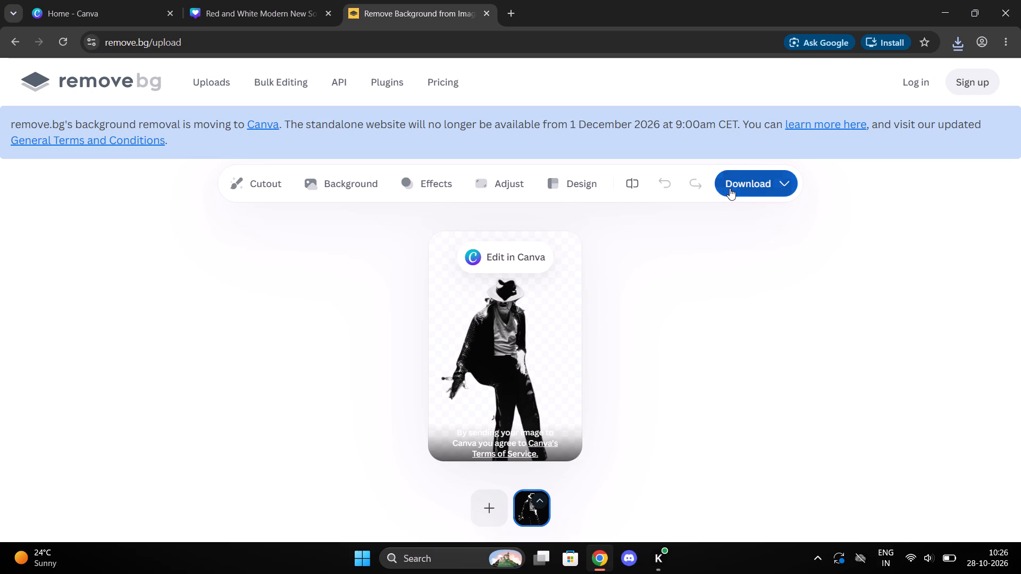
pyautogui.click(739, 219)
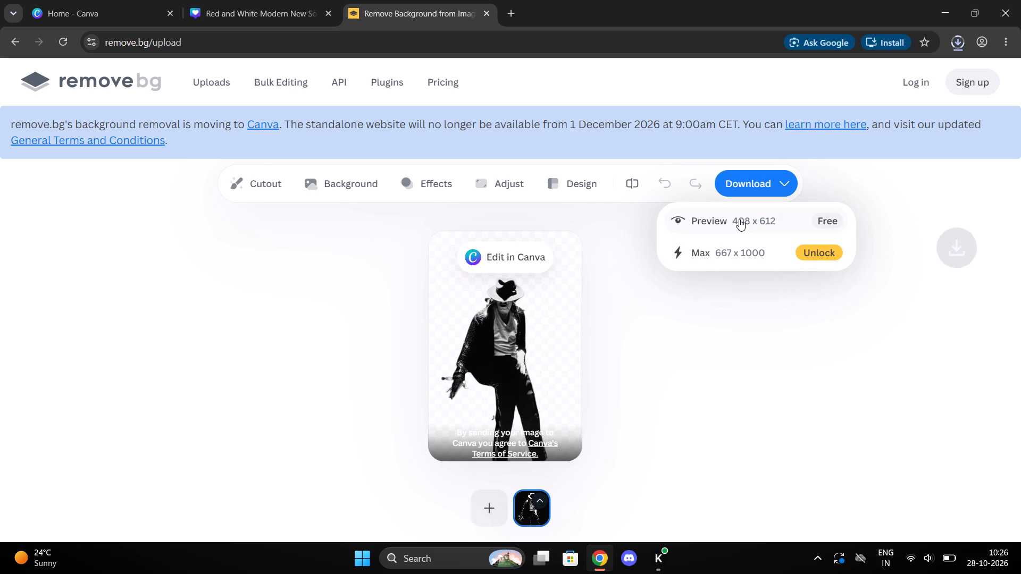
# Switch back to the Canva thumbnail, upload michael-removebg-preview from Downloads, and place the cutout over the word NEW.
pyautogui.click(265, 0)
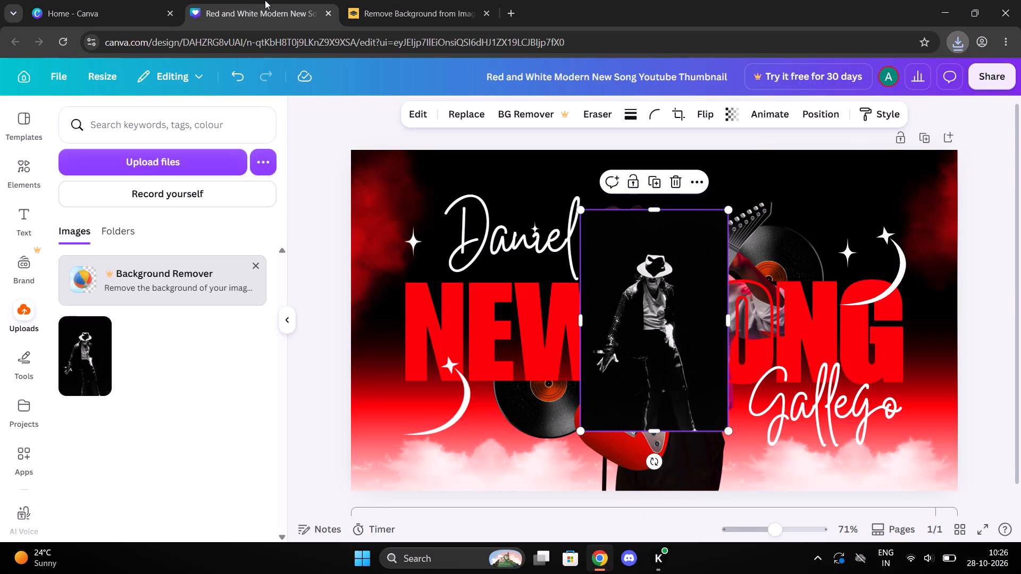
pyautogui.click(122, 166)
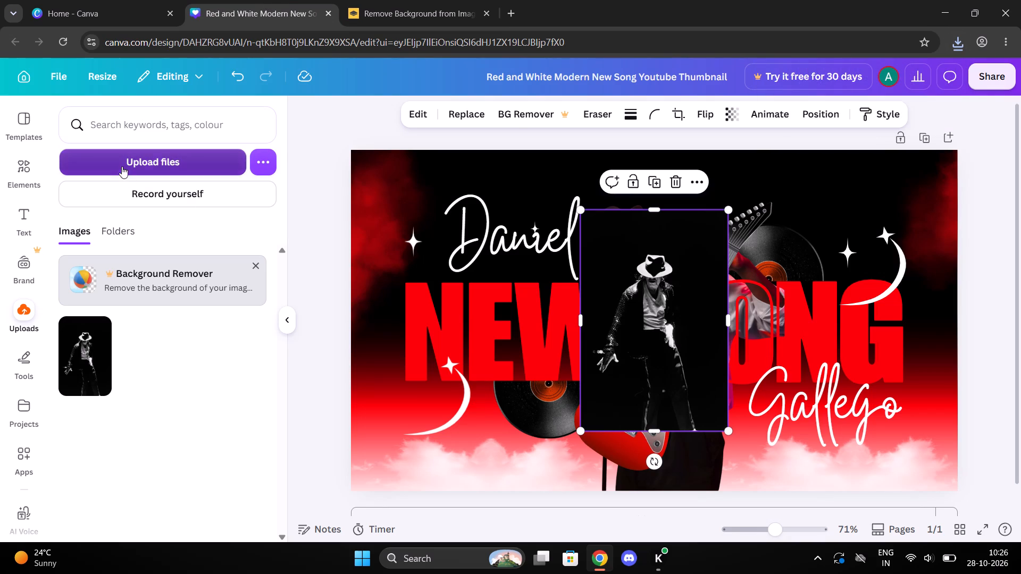
pyautogui.doubleClick(164, 125)
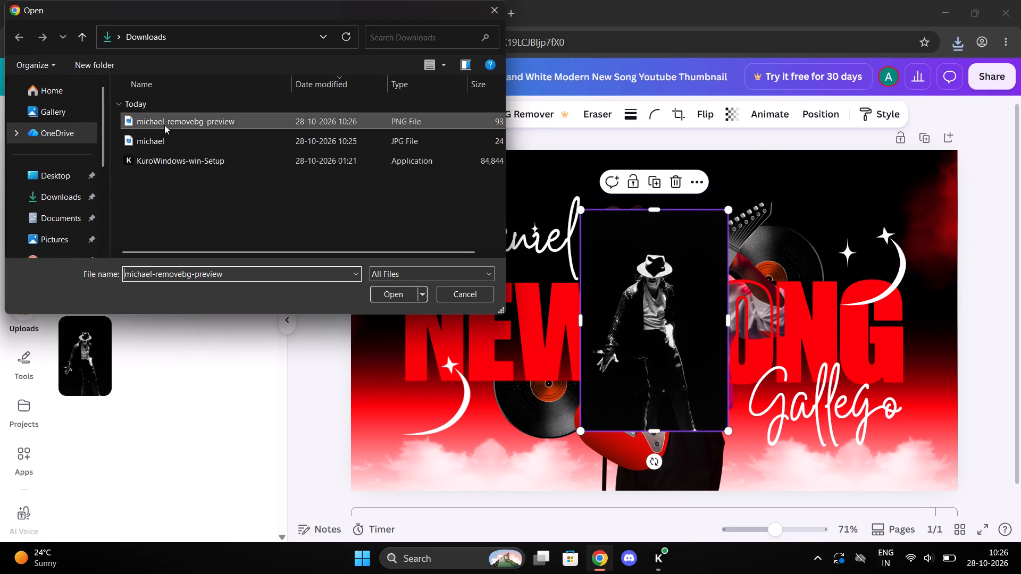
pyautogui.click(89, 356)
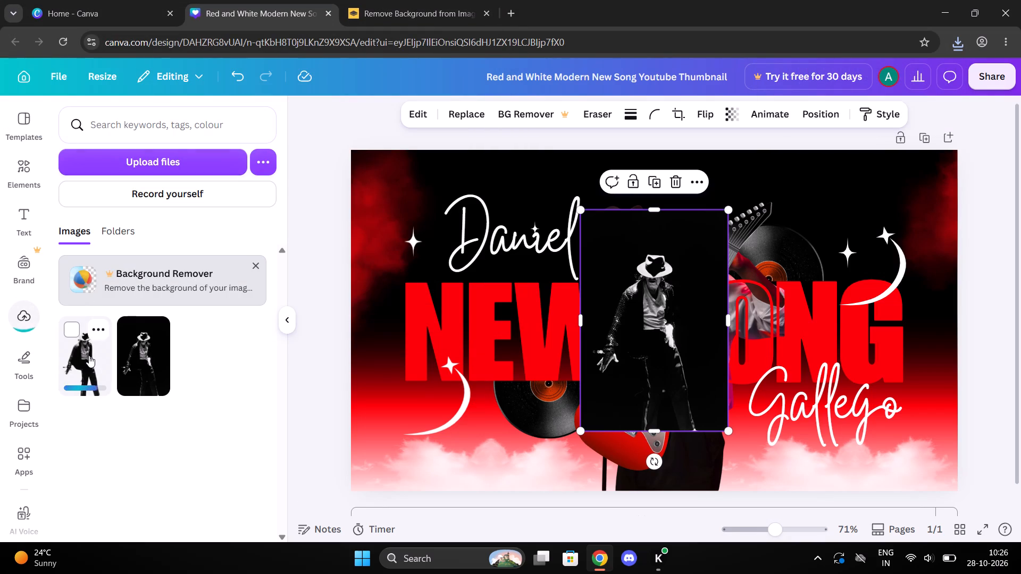
pyautogui.moveTo(657, 316); pyautogui.dragTo(634, 319)
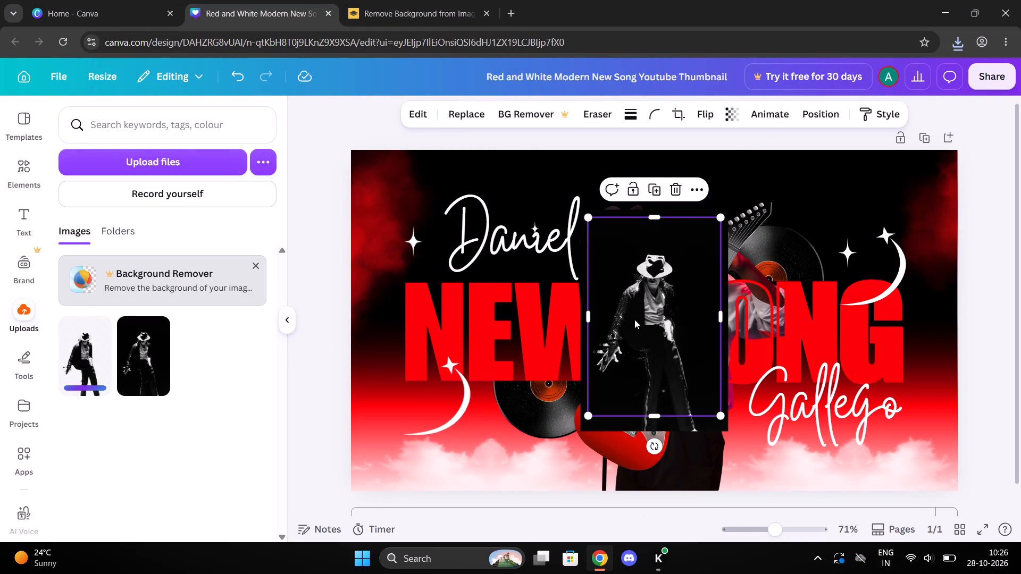
pyautogui.moveTo(634, 319); pyautogui.dragTo(523, 343)
# Delete the original michael photo with the black background from the design.
pyautogui.click(669, 332)
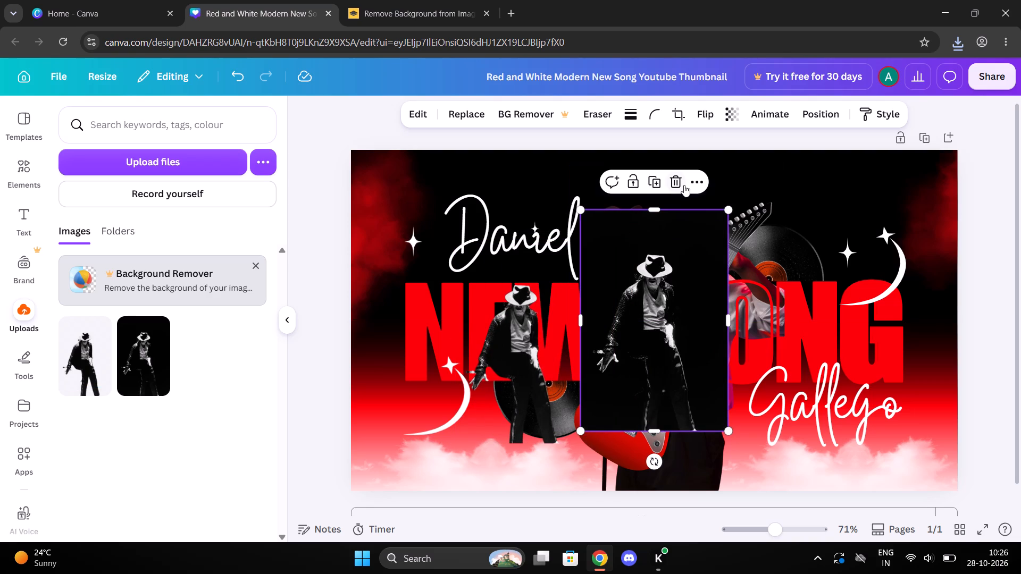
pyautogui.click(682, 183)
# Enlarge the cutout to span the thumbnail's full height and place it in the middle, in front of the guitarist.
pyautogui.click(522, 320)
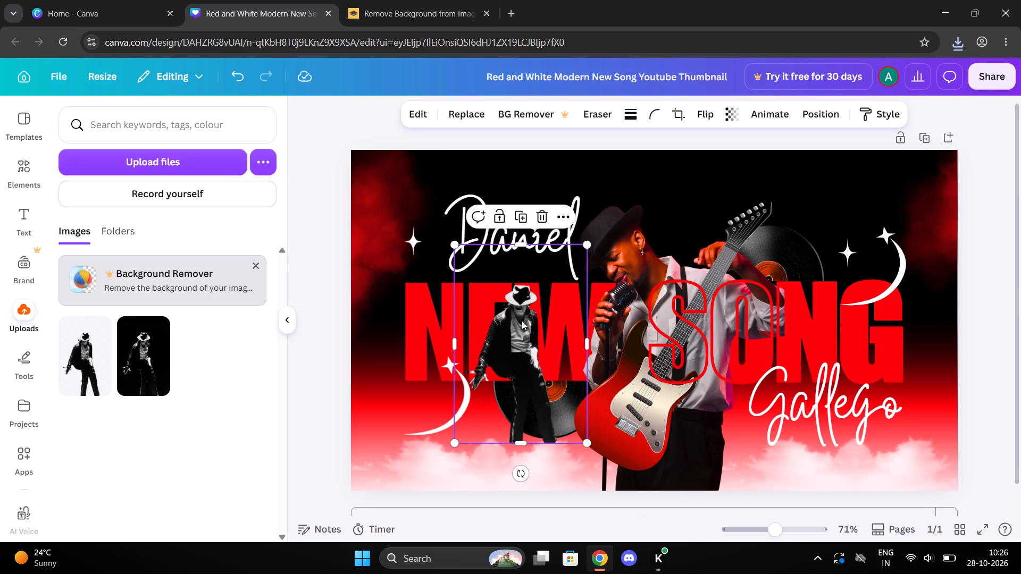
pyautogui.moveTo(450, 245); pyautogui.dragTo(306, 165)
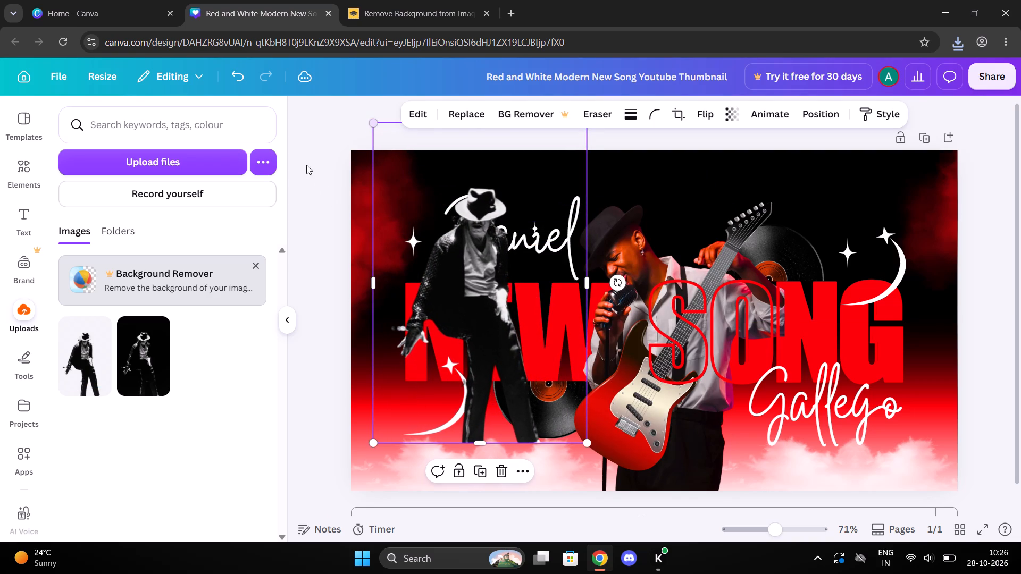
pyautogui.moveTo(482, 329); pyautogui.dragTo(638, 381)
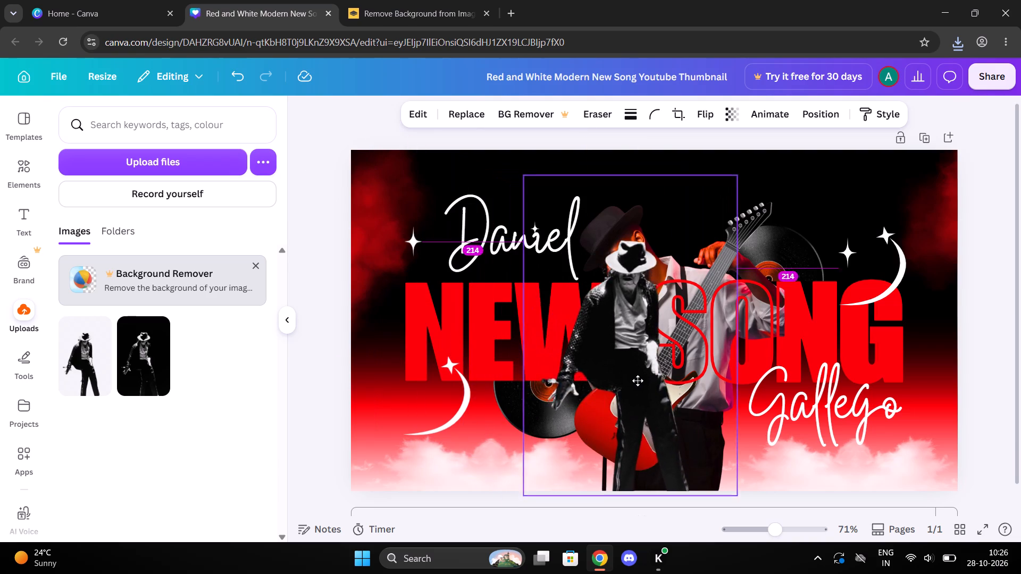
pyautogui.moveTo(638, 381); pyautogui.dragTo(655, 378)
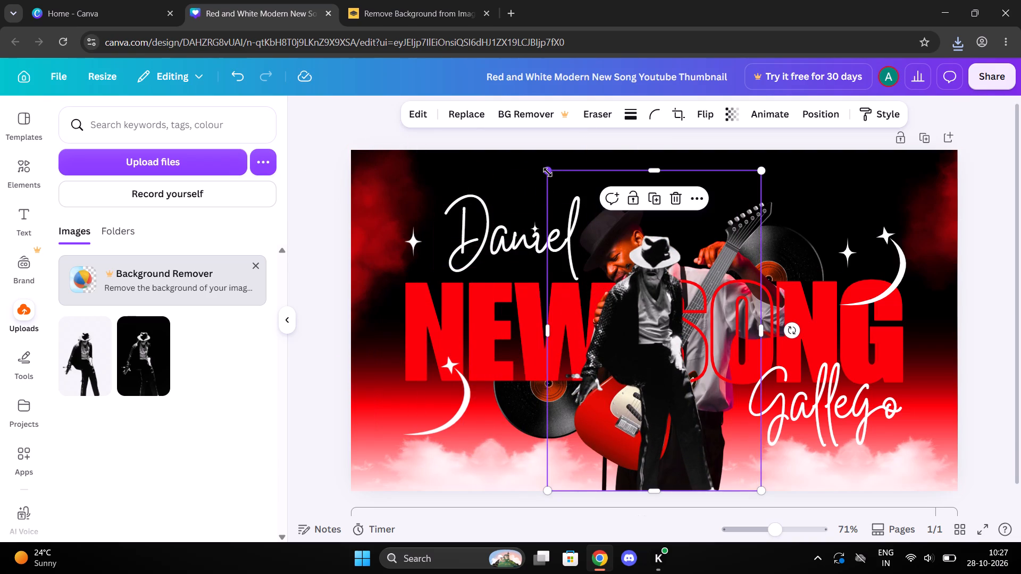
pyautogui.moveTo(548, 172); pyautogui.dragTo(473, 145)
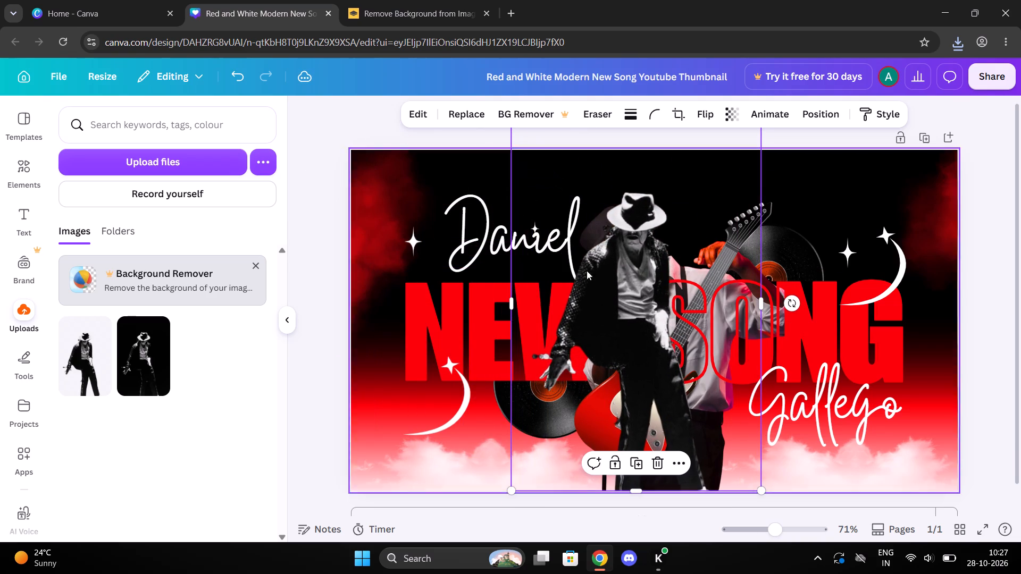
pyautogui.moveTo(603, 323); pyautogui.dragTo(632, 333)
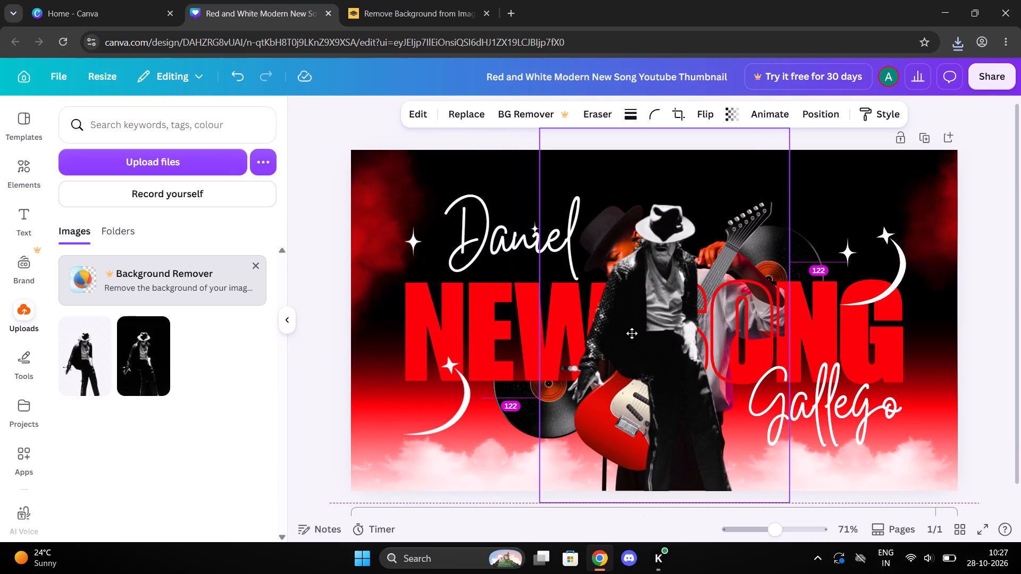
pyautogui.moveTo(632, 333); pyautogui.dragTo(632, 343)
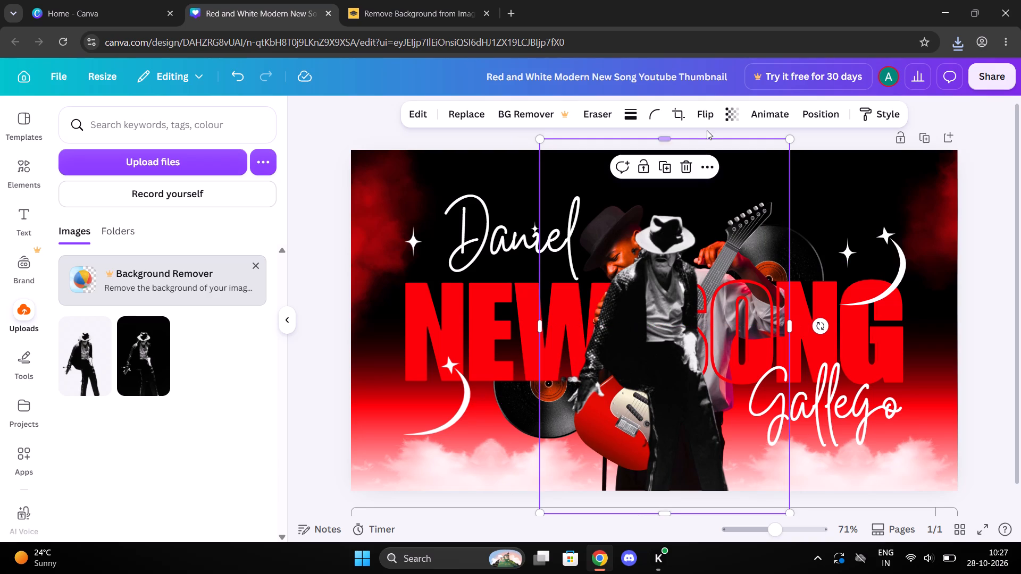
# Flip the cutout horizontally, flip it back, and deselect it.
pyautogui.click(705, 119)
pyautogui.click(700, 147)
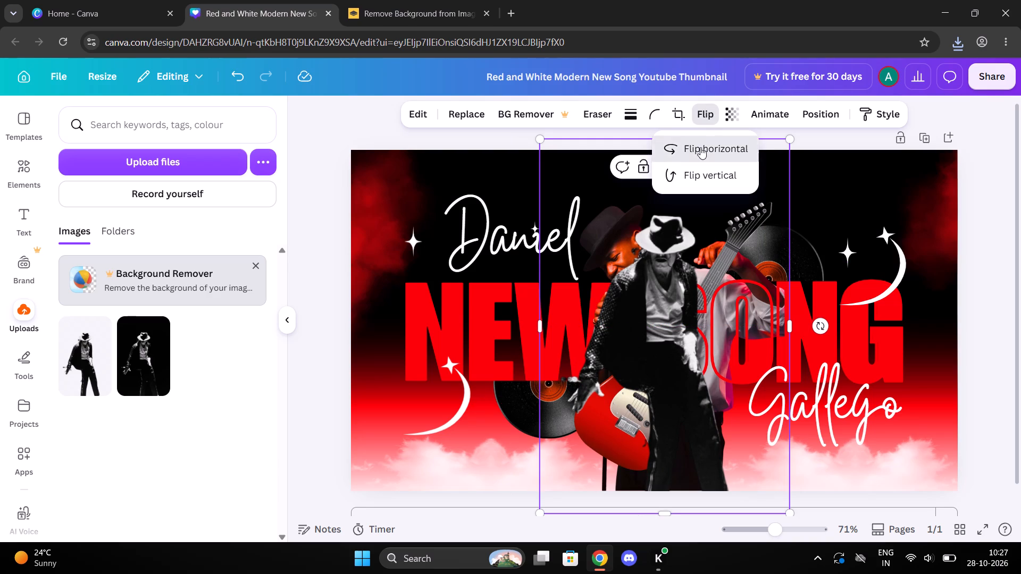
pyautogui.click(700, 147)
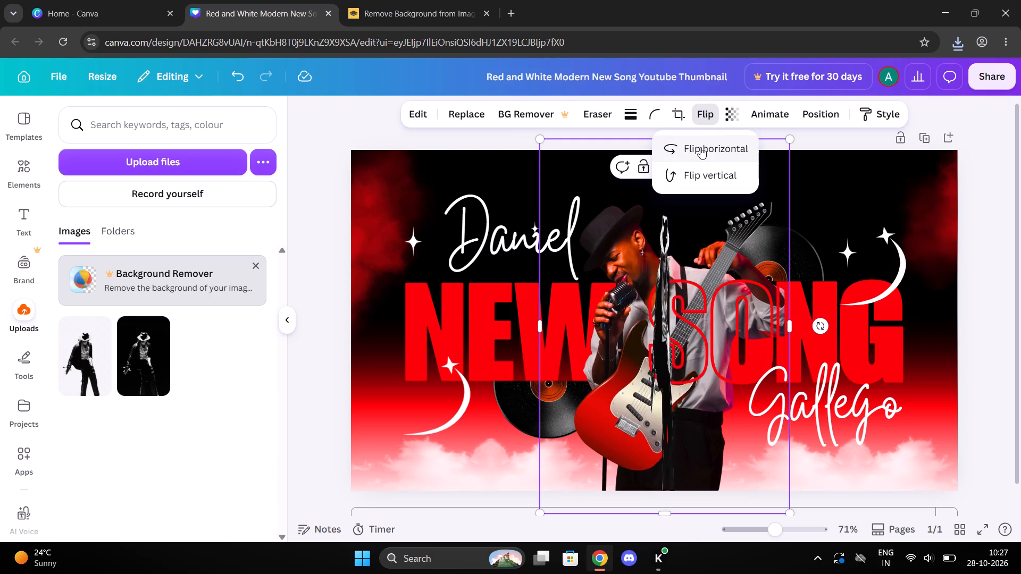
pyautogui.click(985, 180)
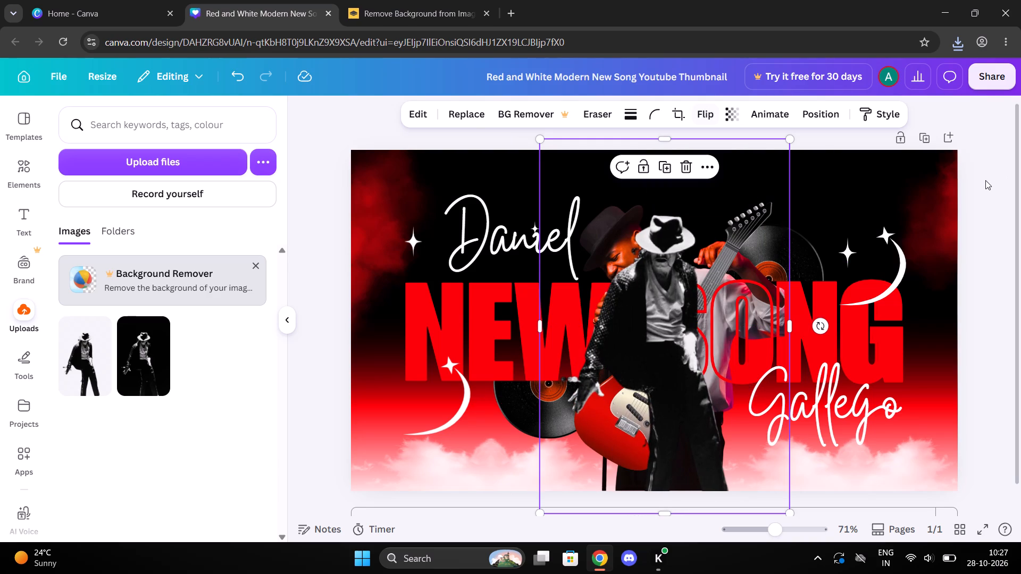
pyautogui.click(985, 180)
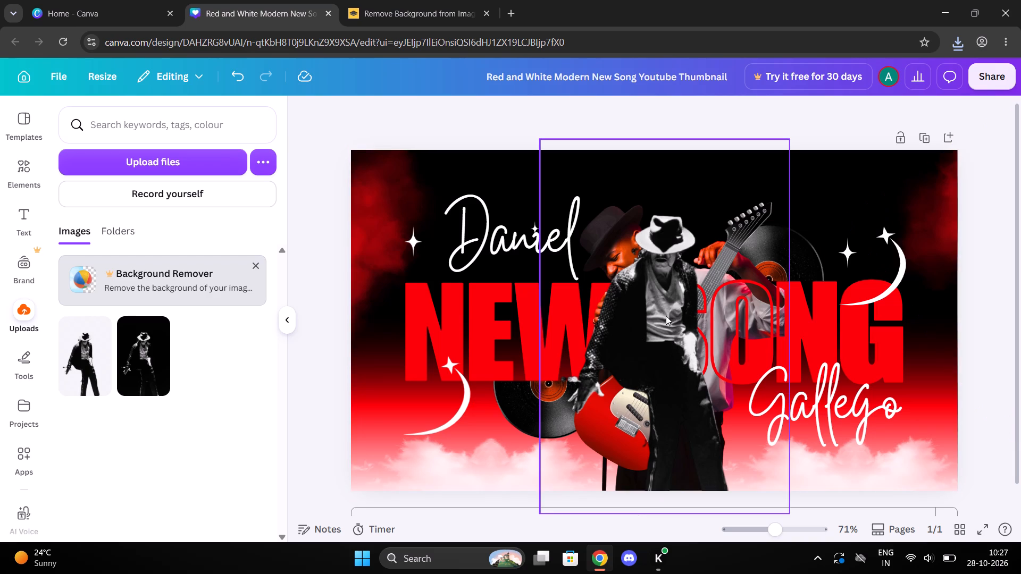
# Nudge the cutout slightly upward.
pyautogui.moveTo(658, 308); pyautogui.dragTo(656, 302)
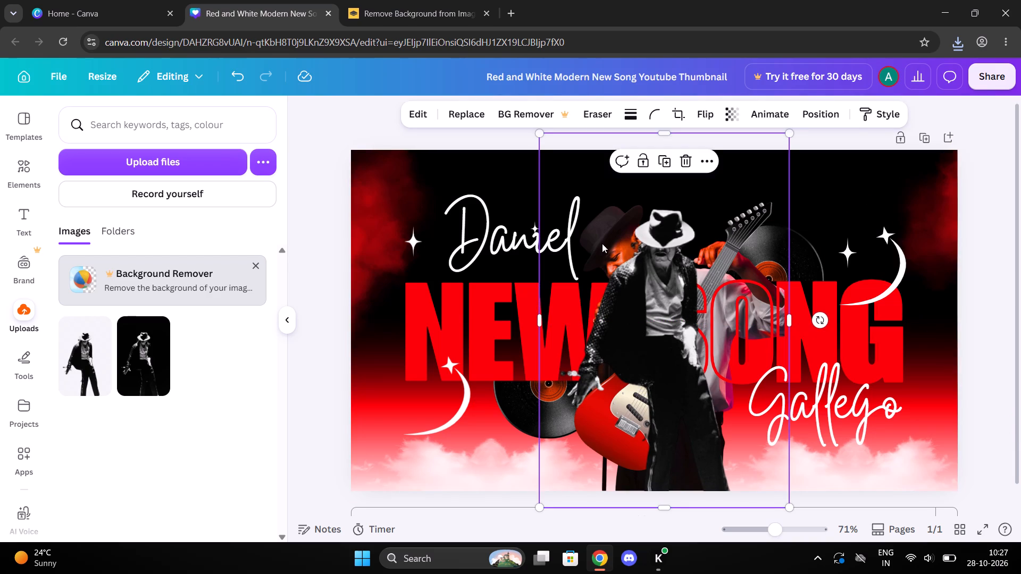
# Replace the script text Daniel with Michael.
pyautogui.doubleClick(495, 230)
pyautogui.click(495, 230)
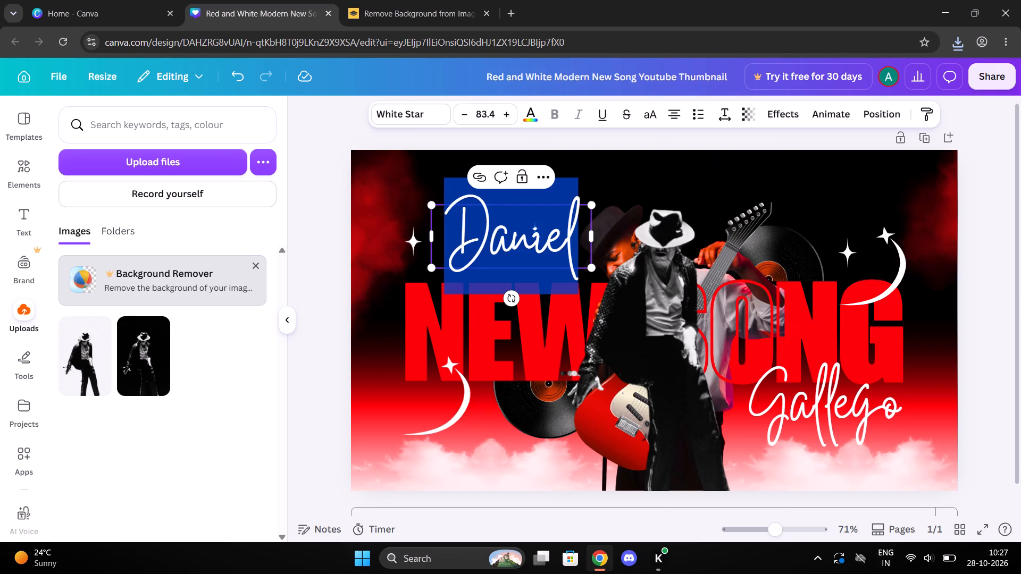
pyautogui.press('m')
pyautogui.press('i')
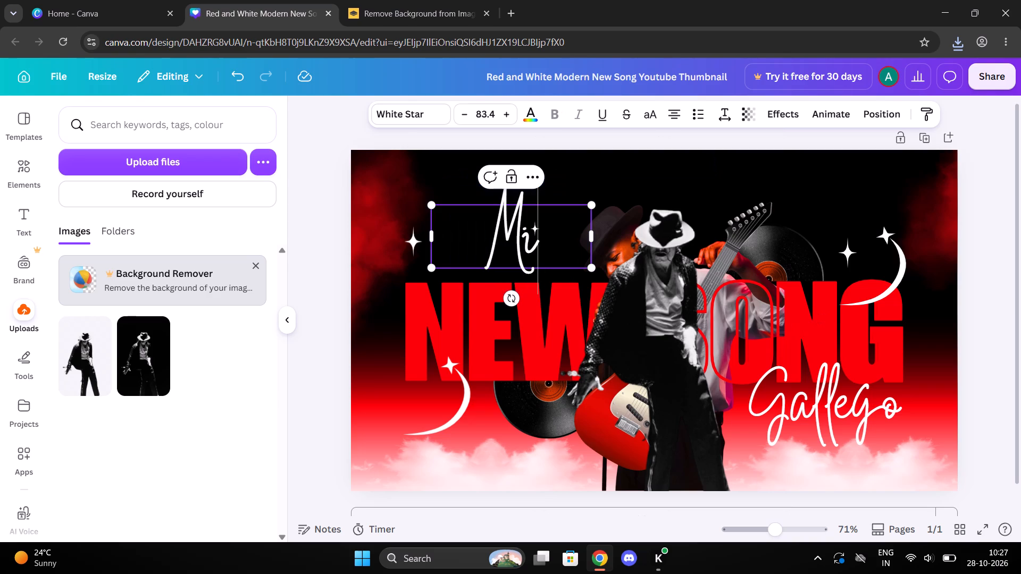
pyautogui.write('chael')
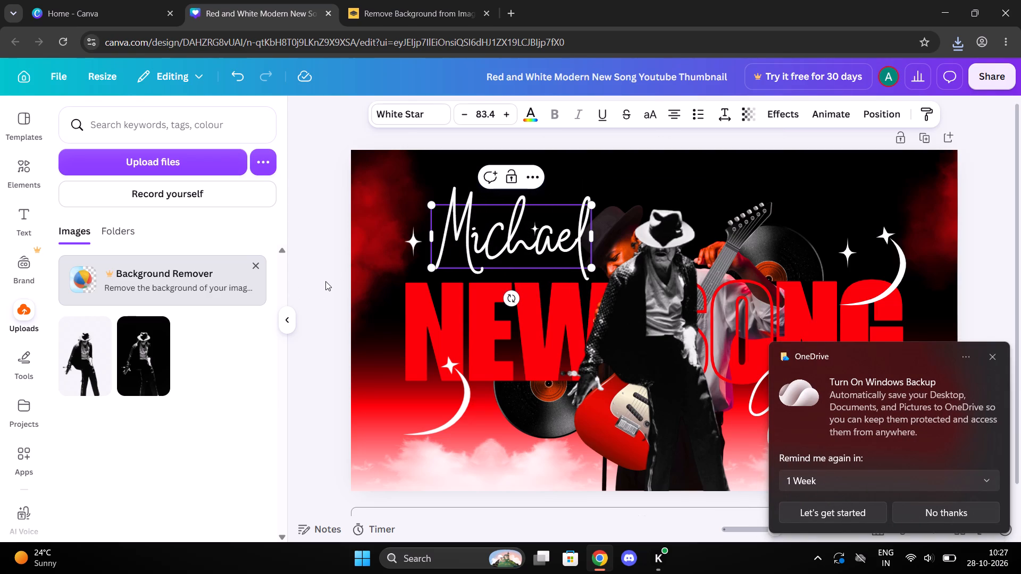
pyautogui.click(325, 281)
# Replace the solid red NEW SONG headline with JACKSON, followed by a line break.
pyautogui.doubleClick(434, 336)
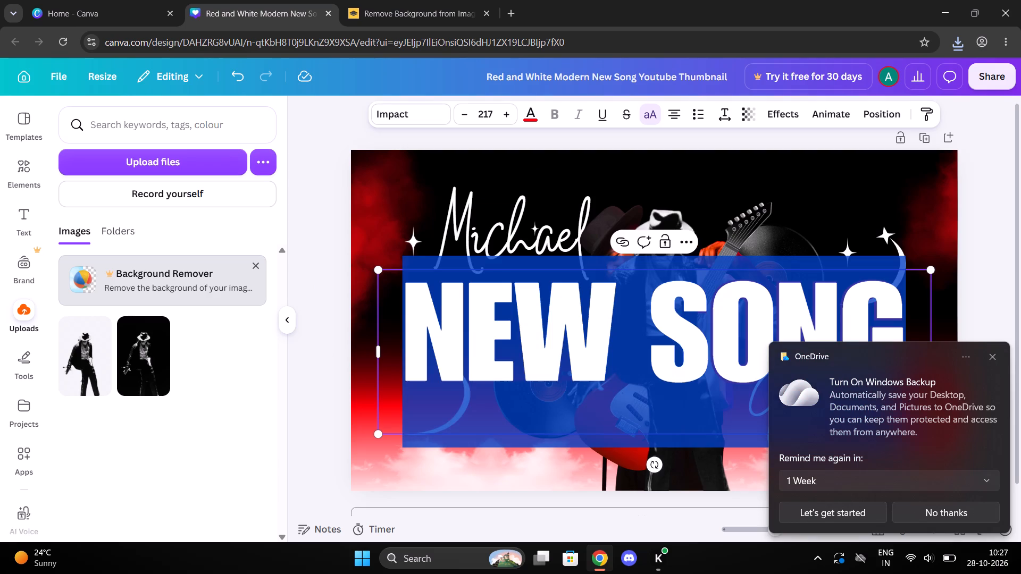
pyautogui.press('j')
pyautogui.write('ac')
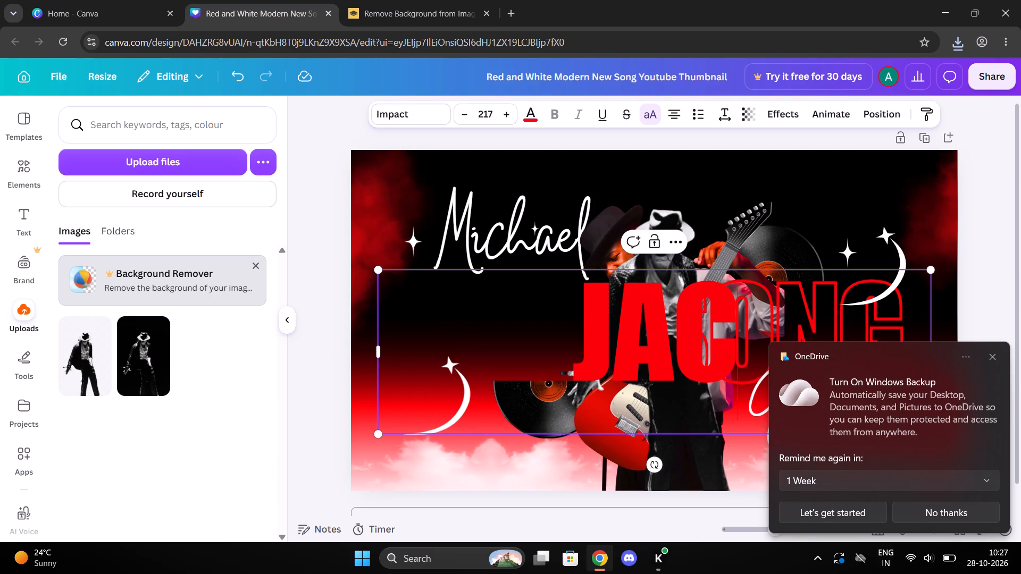
pyautogui.write('kson')
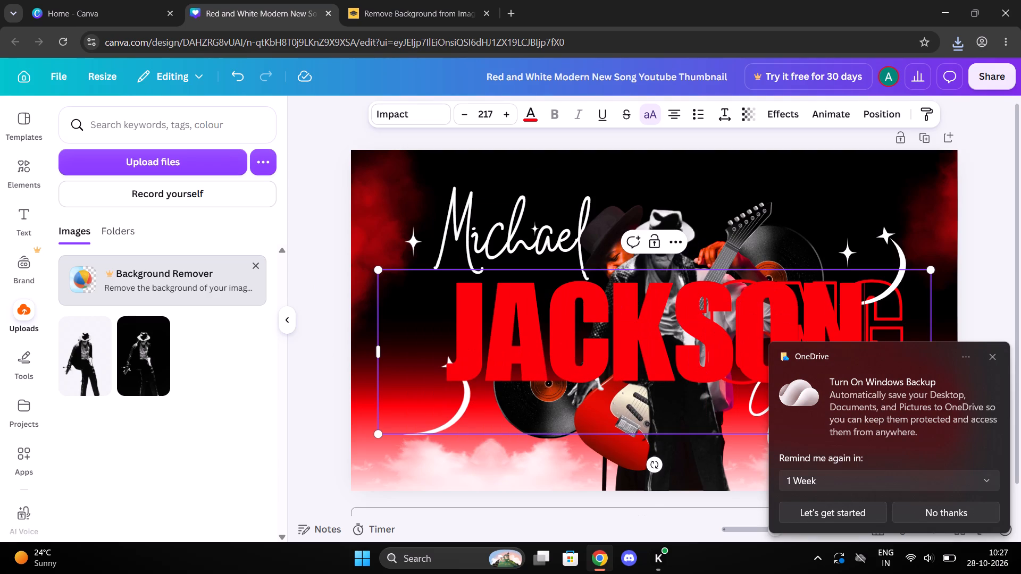
pyautogui.press('Return')
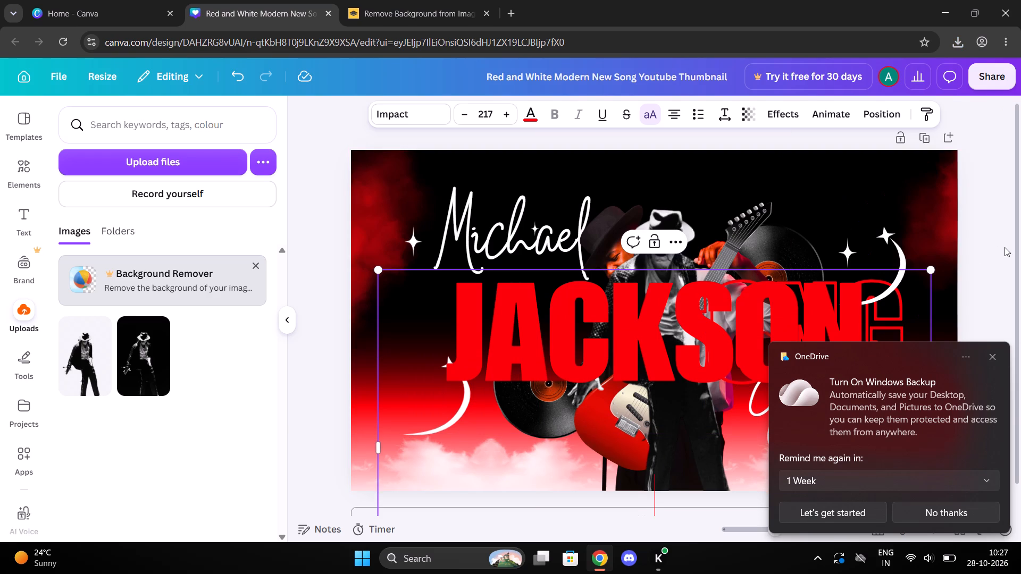
pyautogui.click(973, 254)
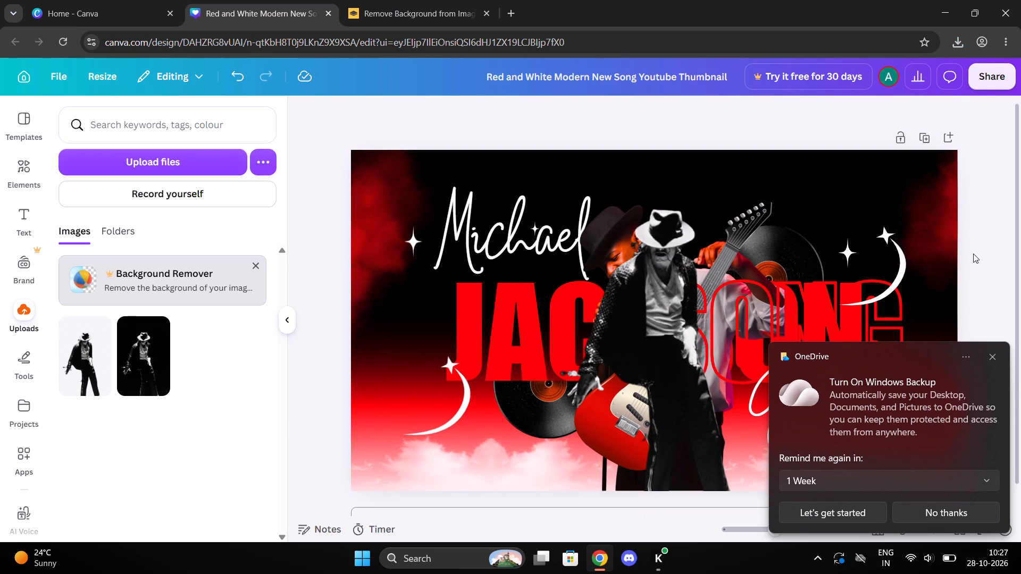
# Dismiss the OneDrive backup notification.
pyautogui.click(997, 352)
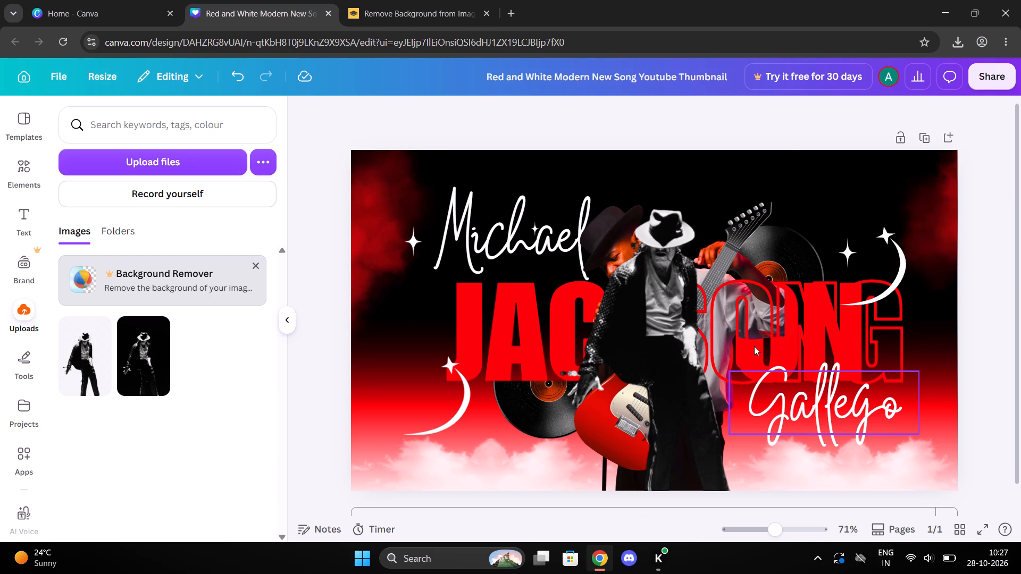
# Select the guitarist photo behind the cutout from the design's layers and delete it.
pyautogui.click(601, 241)
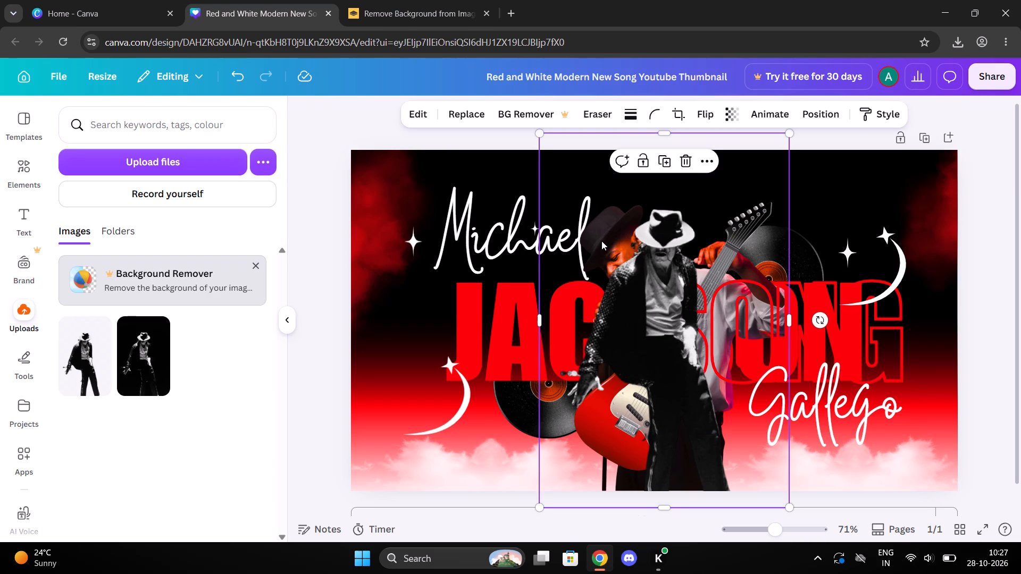
pyautogui.click(810, 107)
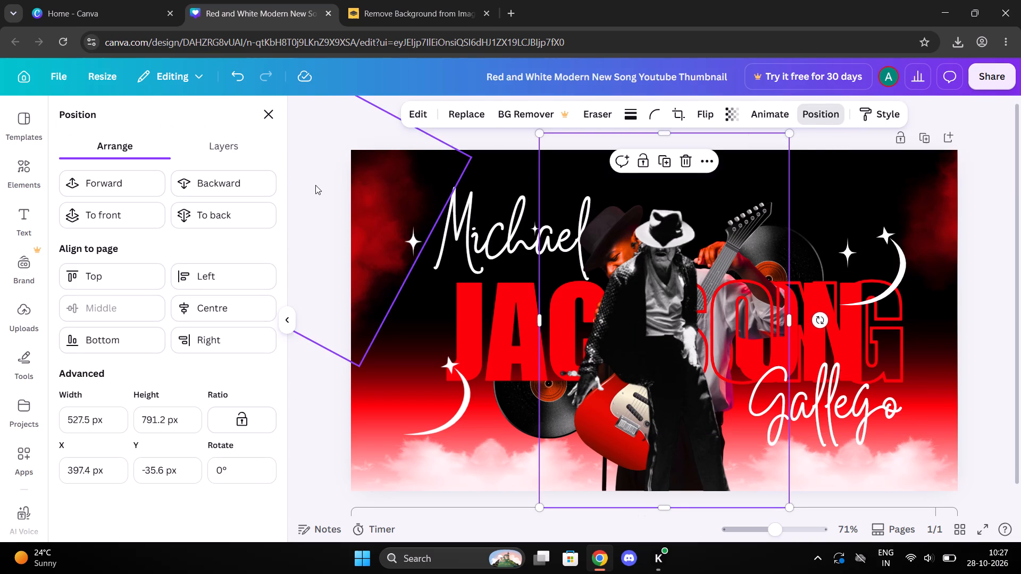
pyautogui.click(222, 139)
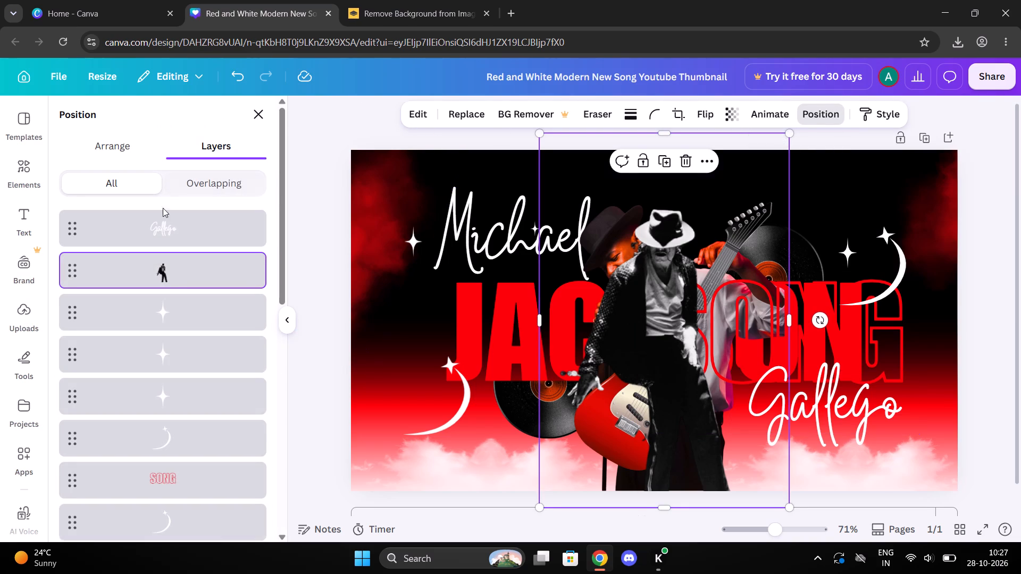
pyautogui.scroll(-5, 166, 273)
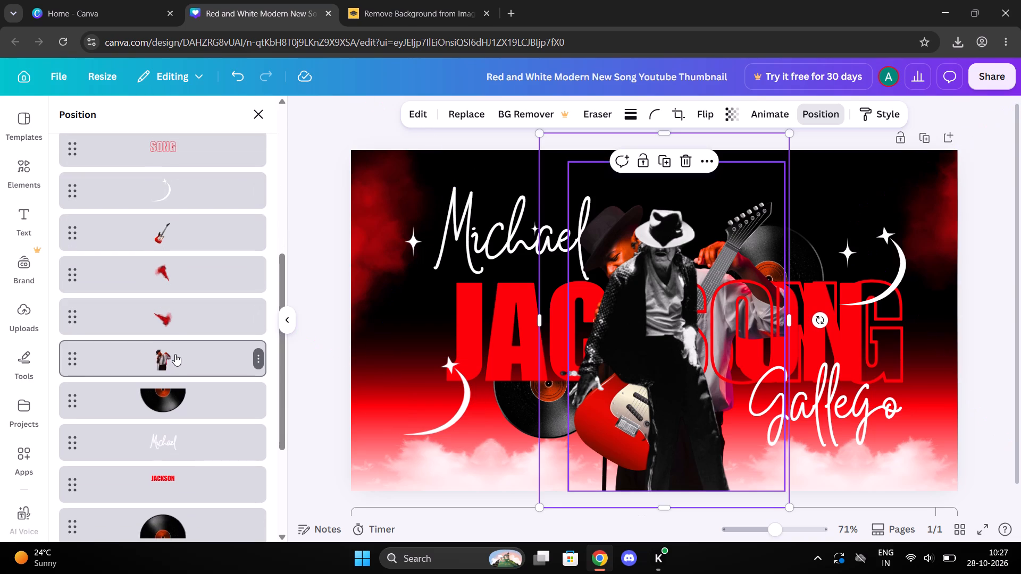
pyautogui.click(175, 354)
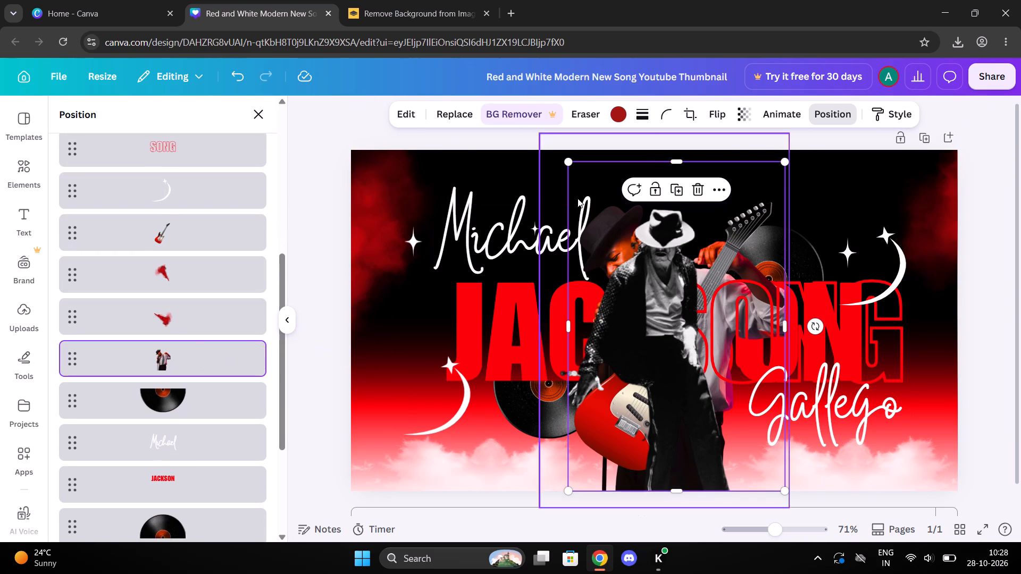
pyautogui.click(704, 188)
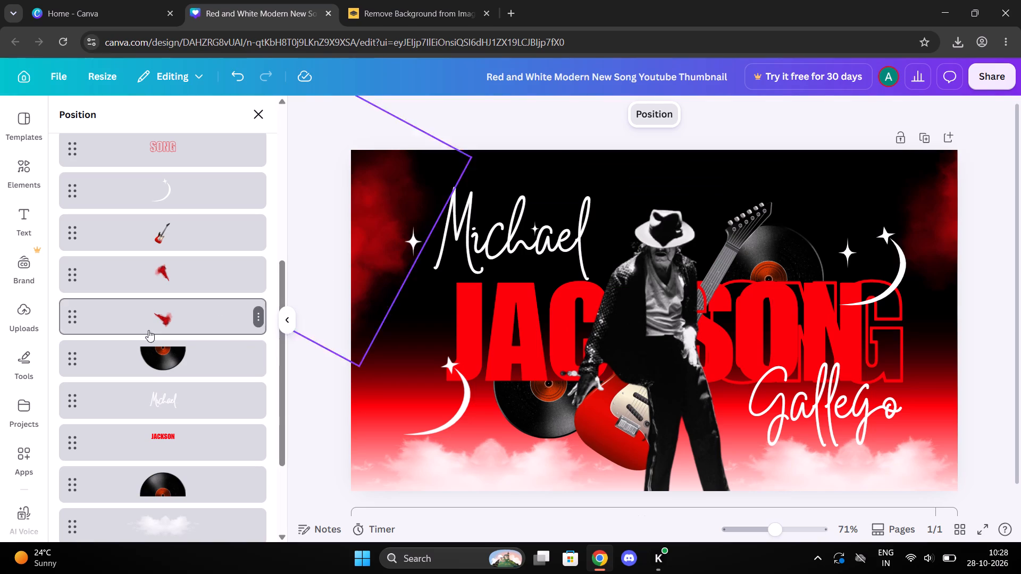
# Move the Michael Jackson cutout's layer down behind the outlined SONG text and both crescents, directly above the guitar layer.
pyautogui.scroll(1, 140, 202)
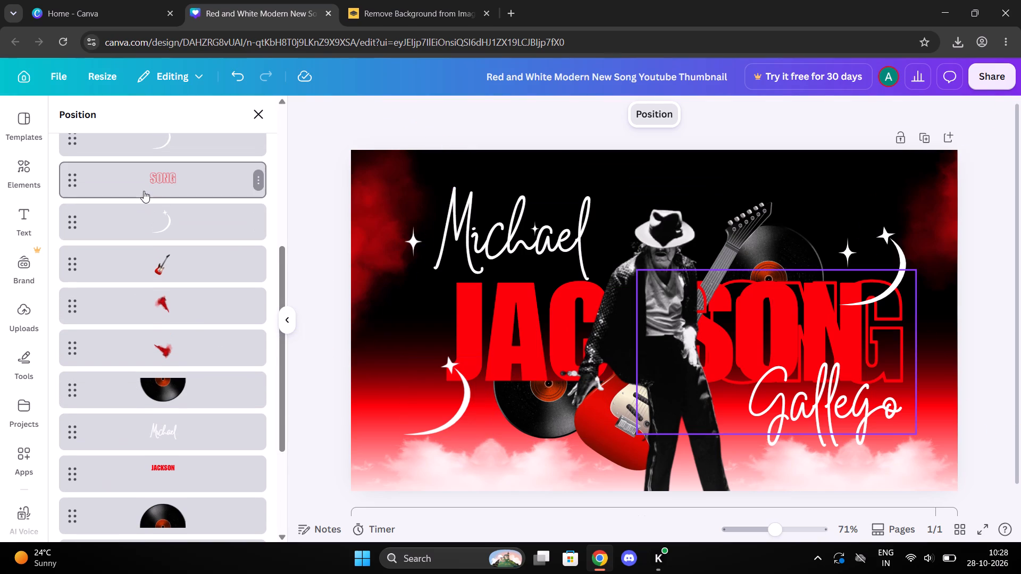
pyautogui.click(144, 191)
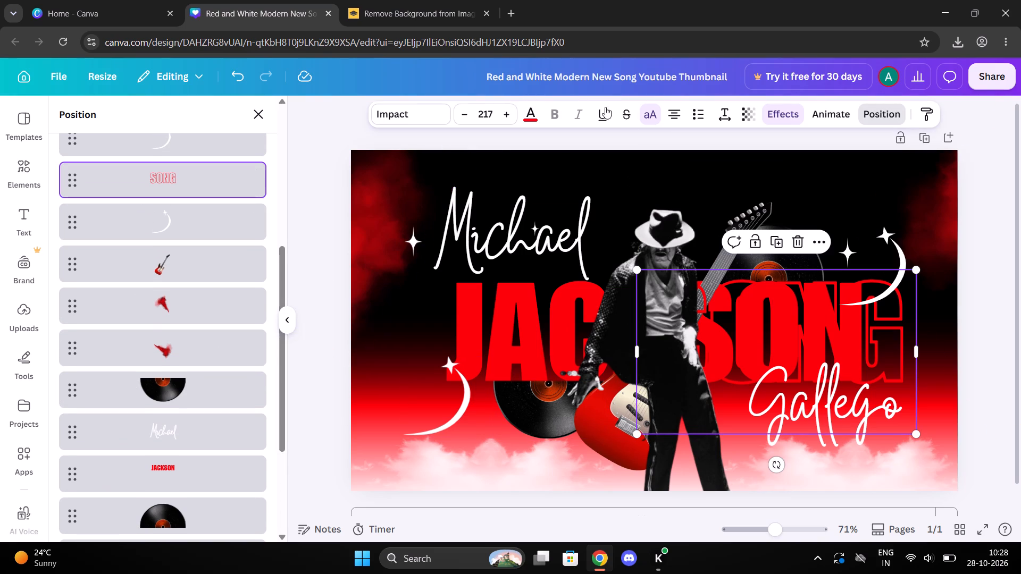
pyautogui.scroll(8, 133, 152)
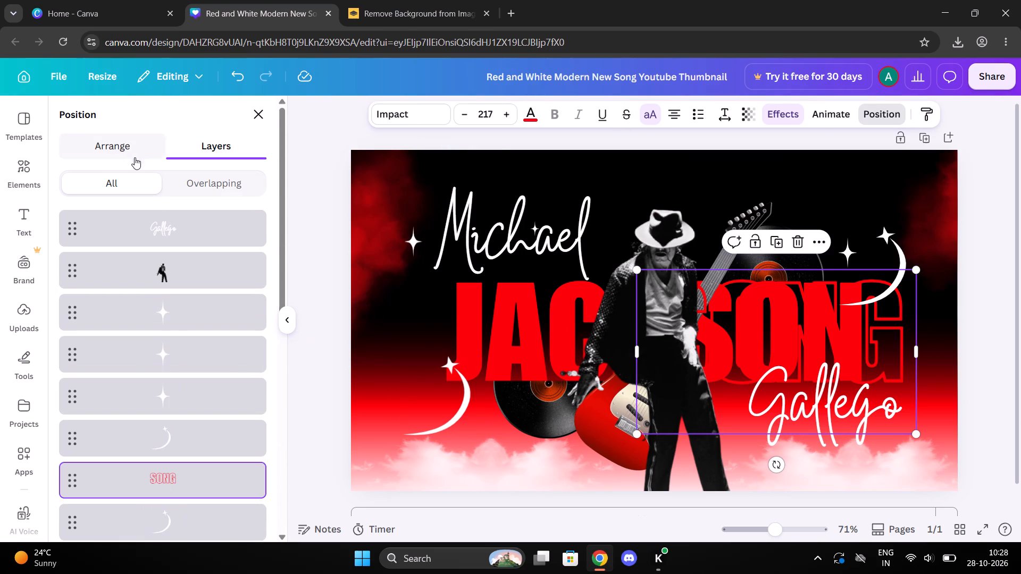
pyautogui.moveTo(72, 485); pyautogui.dragTo(72, 478)
pyautogui.moveTo(71, 262); pyautogui.dragTo(61, 476)
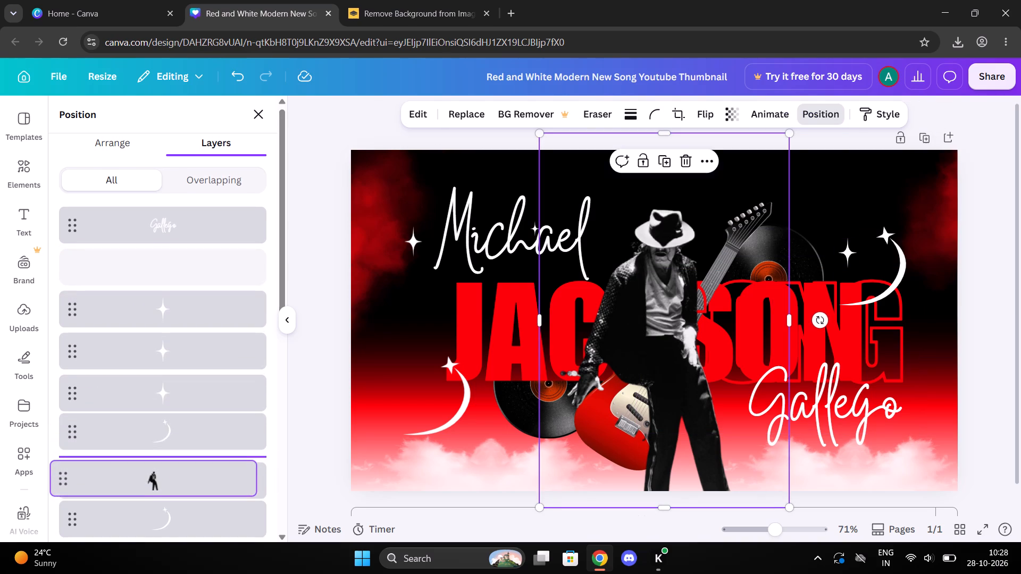
pyautogui.moveTo(61, 476); pyautogui.dragTo(68, 401)
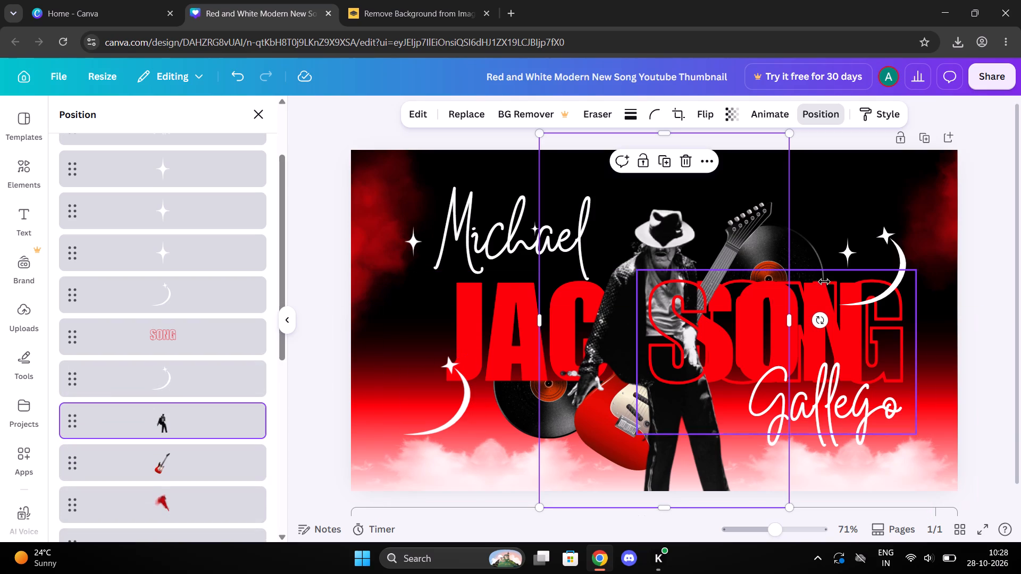
pyautogui.click(970, 285)
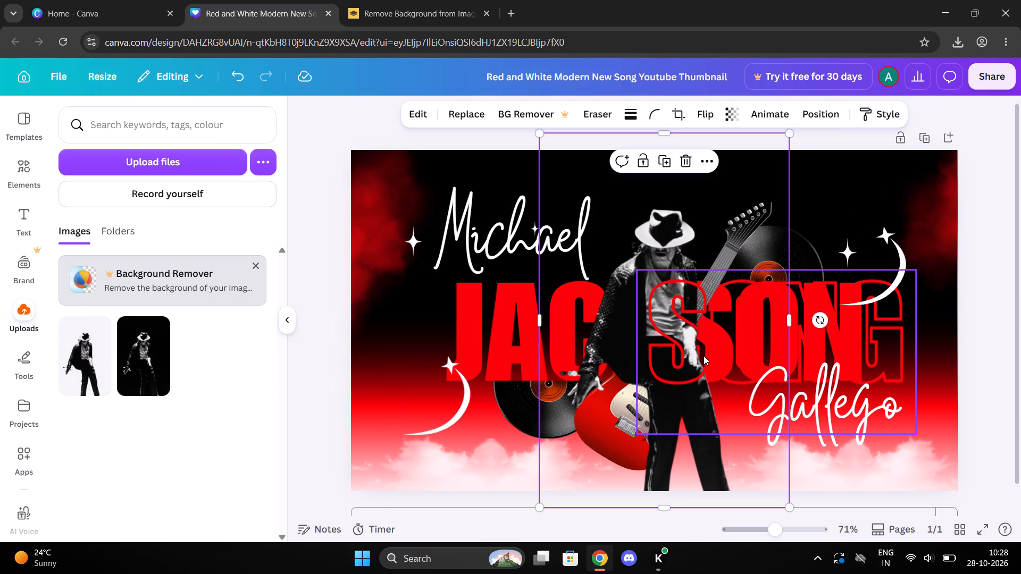
# Delete the outlined SONG text that overlaps the JACKSON headline.
pyautogui.click(704, 356)
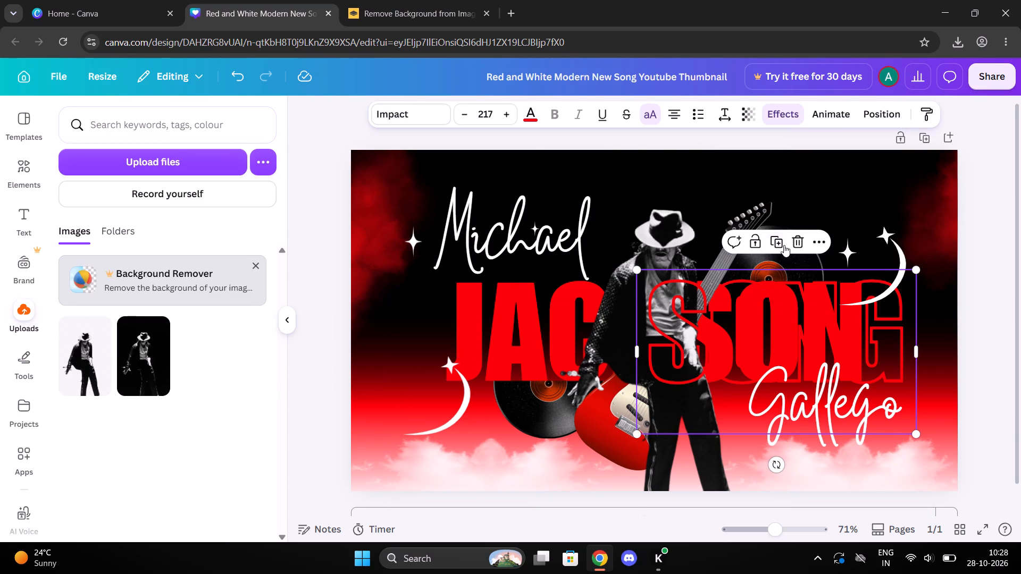
pyautogui.click(793, 237)
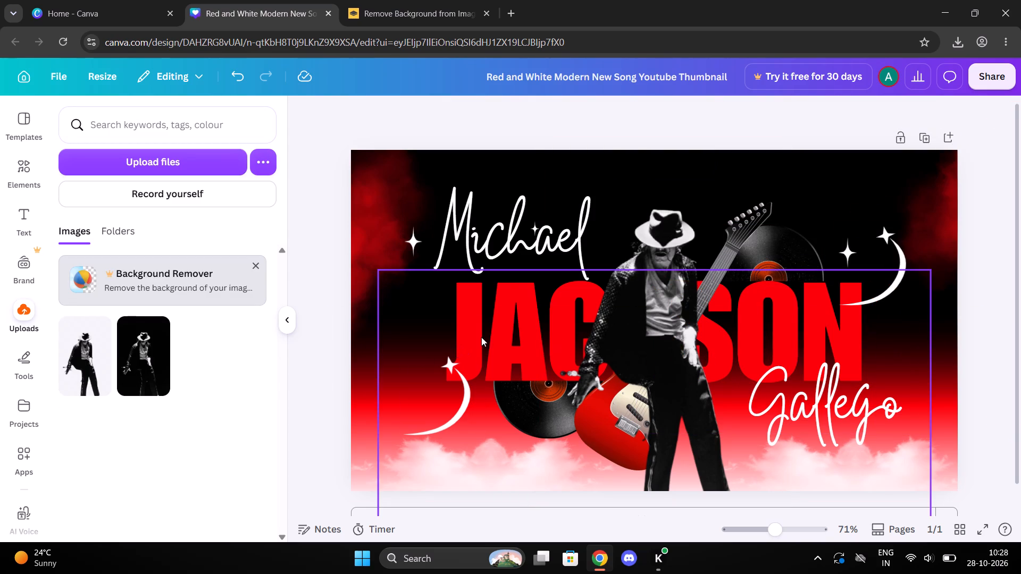
# Duplicate the solid red JACKSON headline and align the copy exactly over the original, in front of the cutout.
pyautogui.click(485, 335)
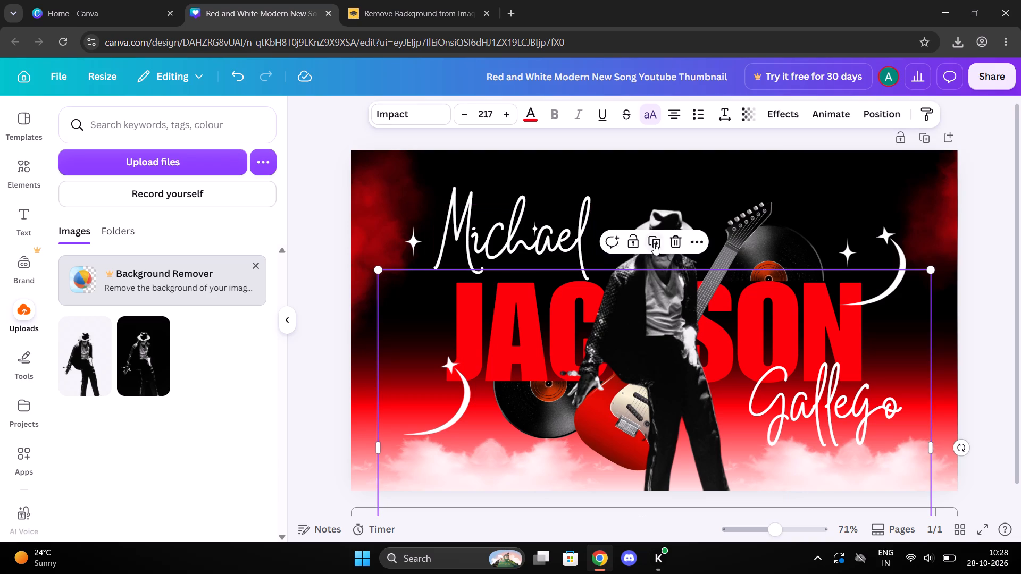
pyautogui.click(656, 243)
pyautogui.moveTo(684, 315); pyautogui.dragTo(674, 310)
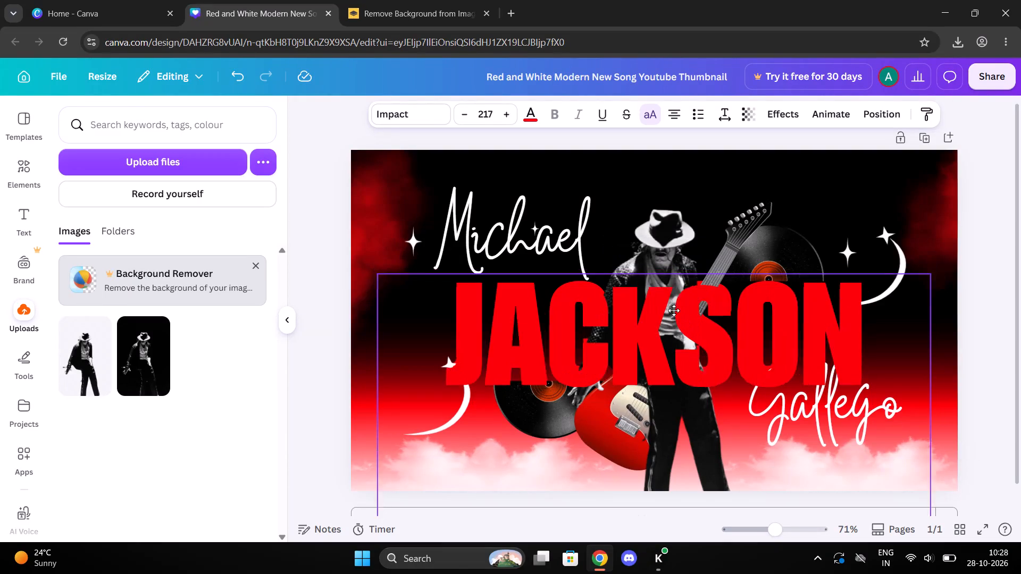
pyautogui.moveTo(674, 310); pyautogui.dragTo(676, 308)
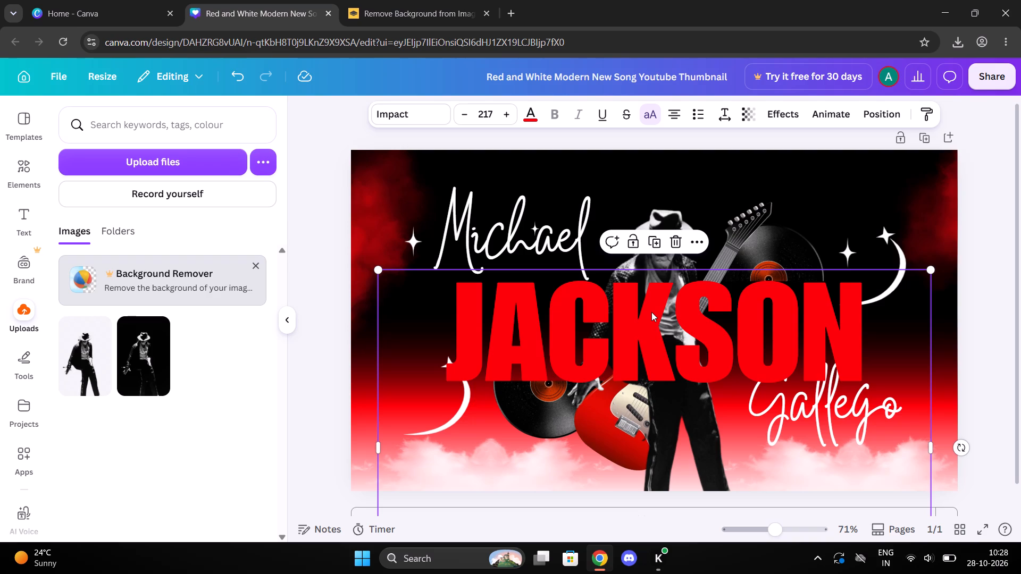
# Apply the Hollow effect to the front JACKSON copy with a thickness of 8.
pyautogui.click(775, 116)
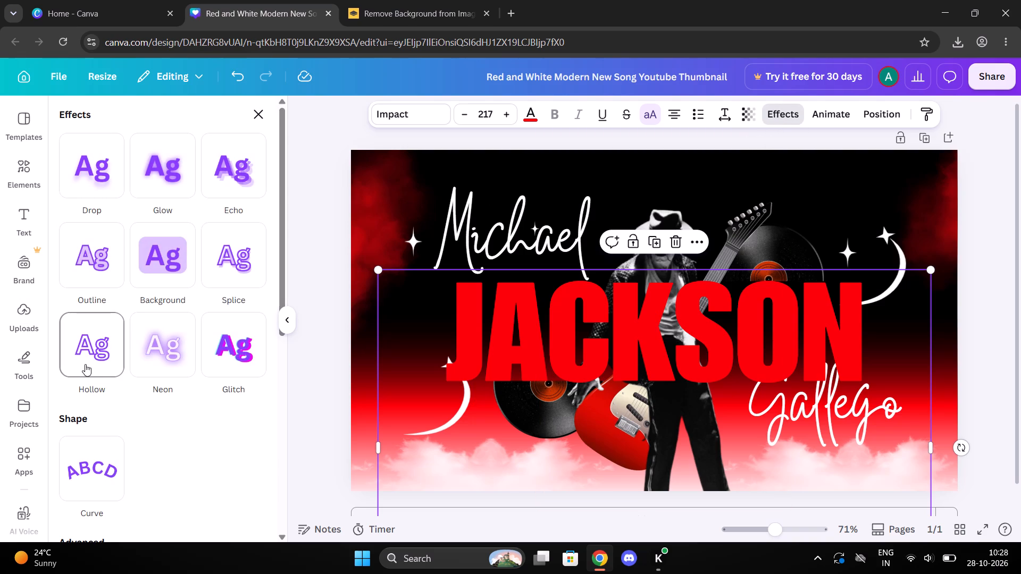
pyautogui.click(85, 364)
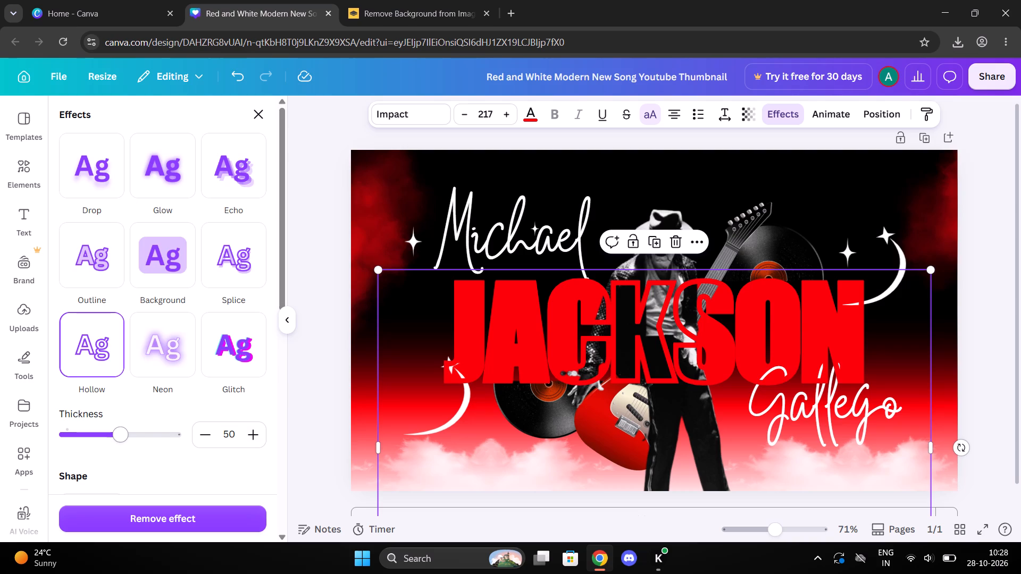
pyautogui.moveTo(128, 437); pyautogui.dragTo(65, 442)
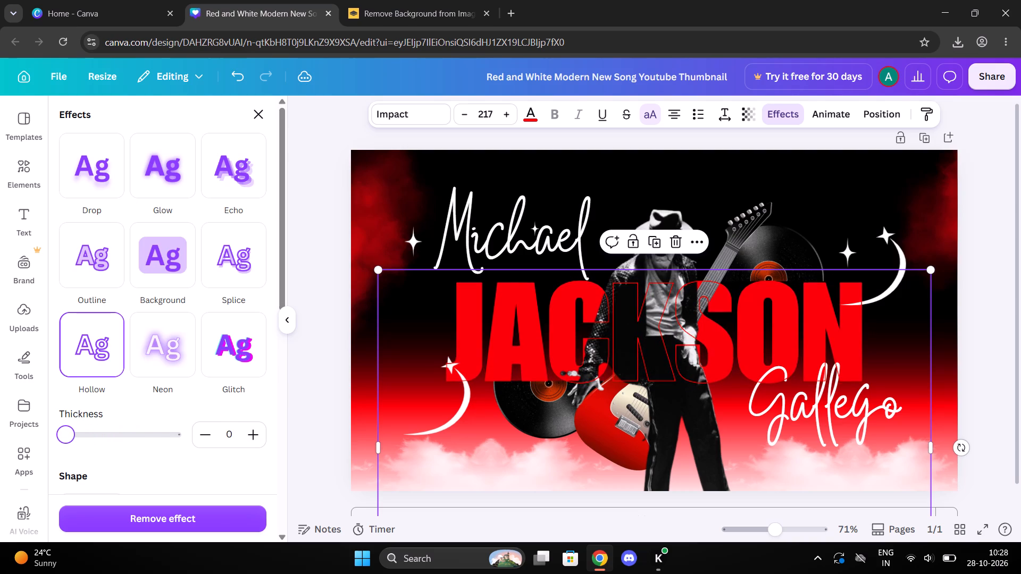
pyautogui.moveTo(65, 442); pyautogui.dragTo(74, 441)
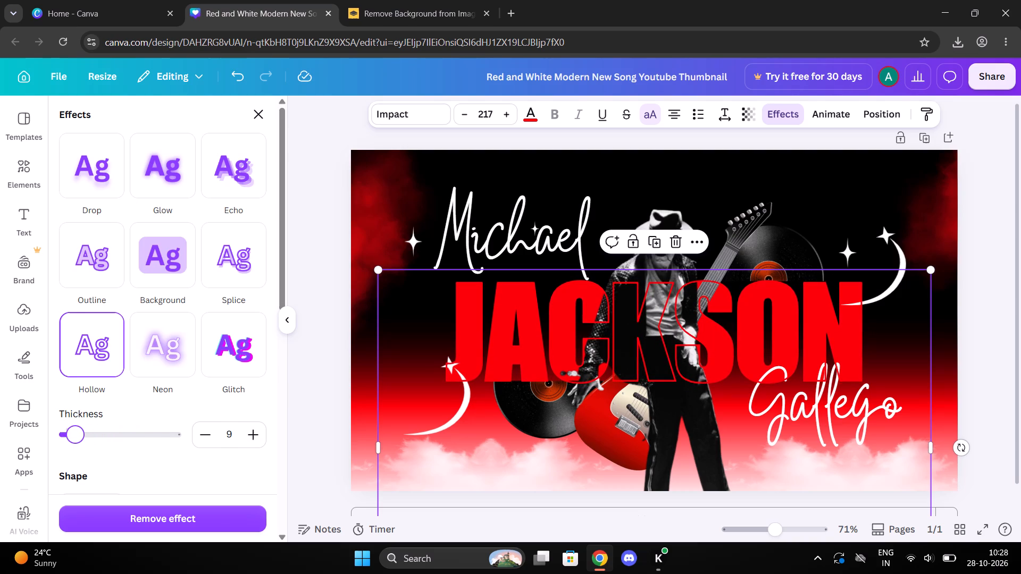
pyautogui.moveTo(74, 441); pyautogui.dragTo(71, 440)
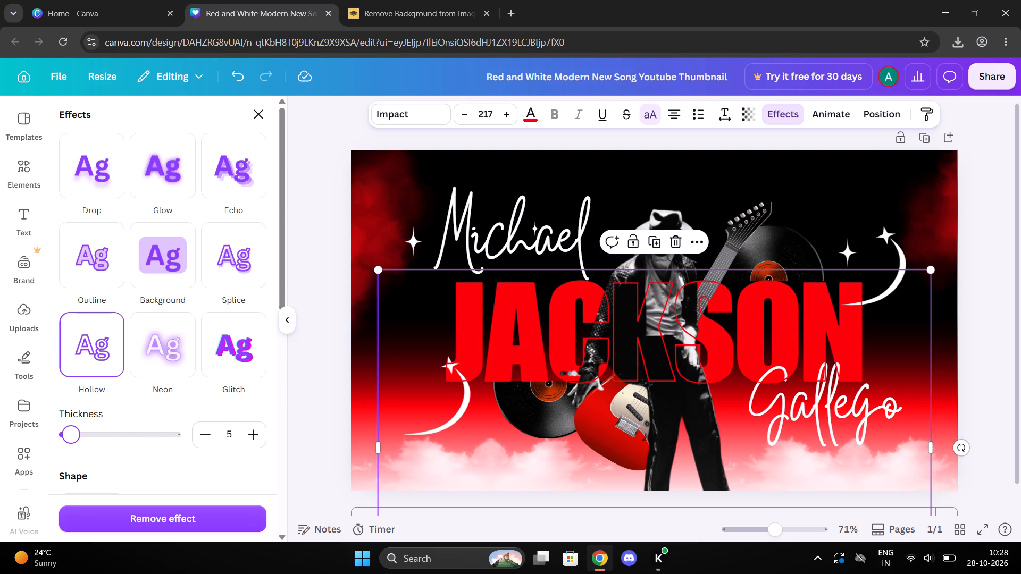
pyautogui.moveTo(71, 440); pyautogui.dragTo(73, 440)
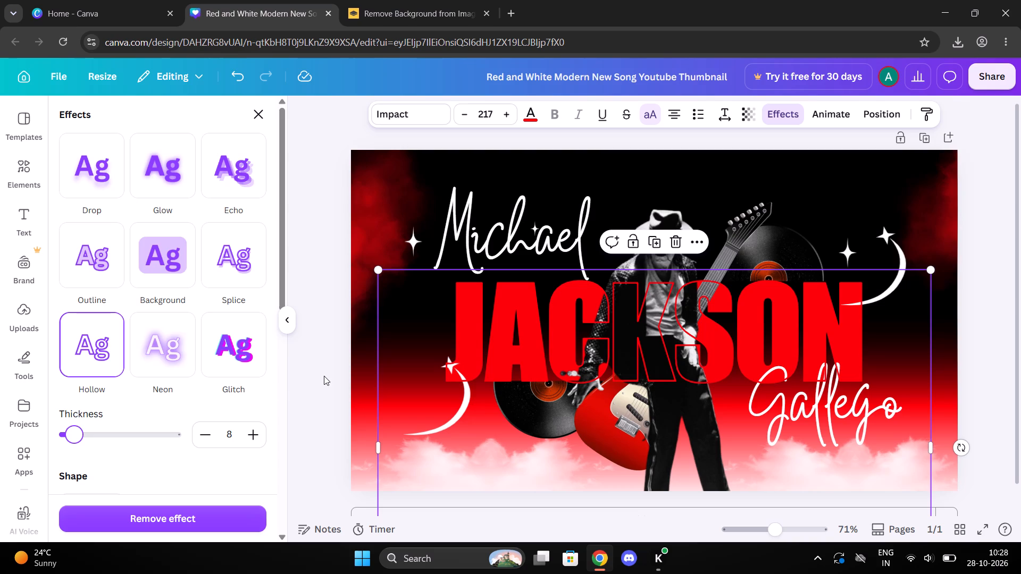
pyautogui.click(324, 376)
pyautogui.click(324, 376)
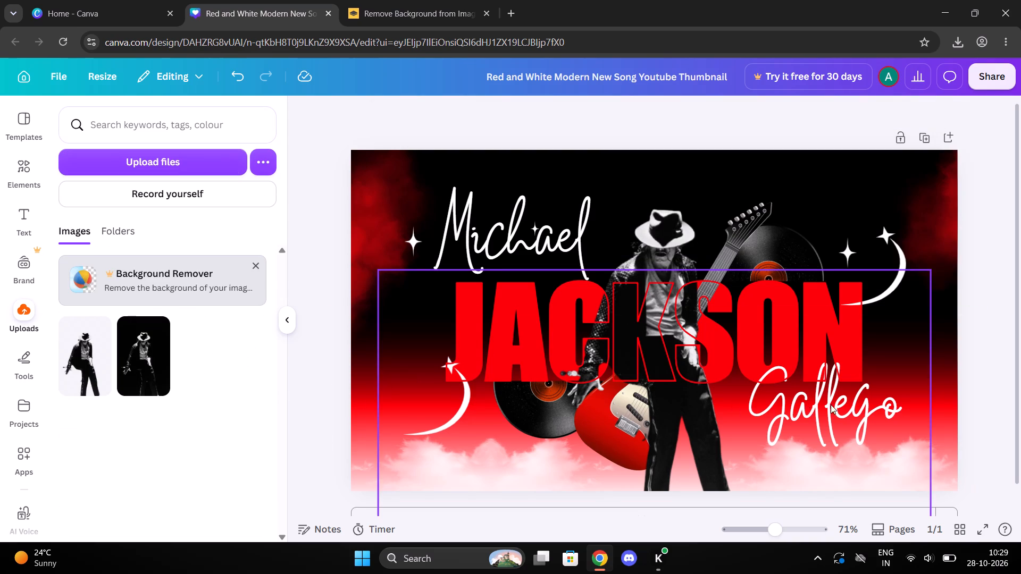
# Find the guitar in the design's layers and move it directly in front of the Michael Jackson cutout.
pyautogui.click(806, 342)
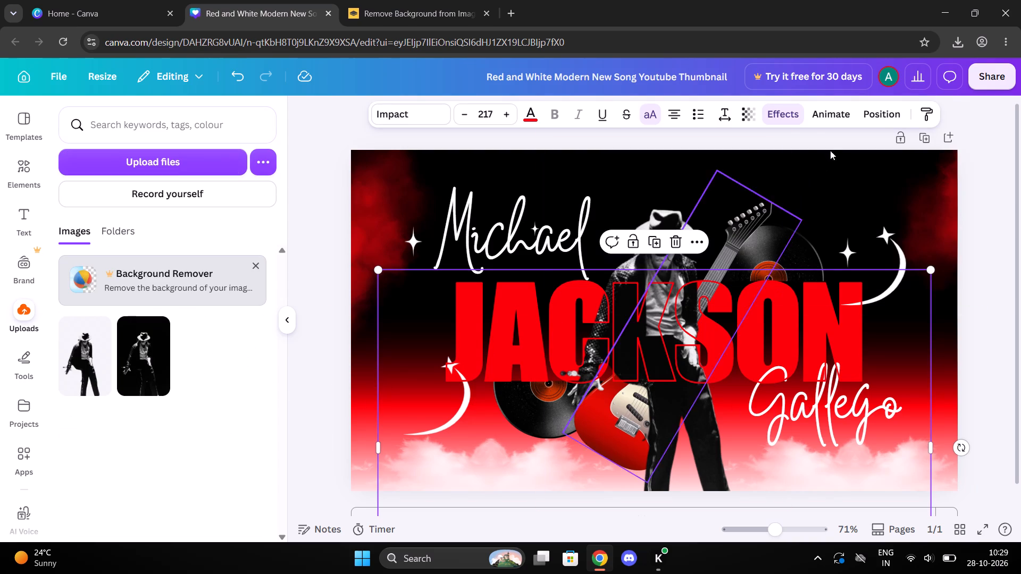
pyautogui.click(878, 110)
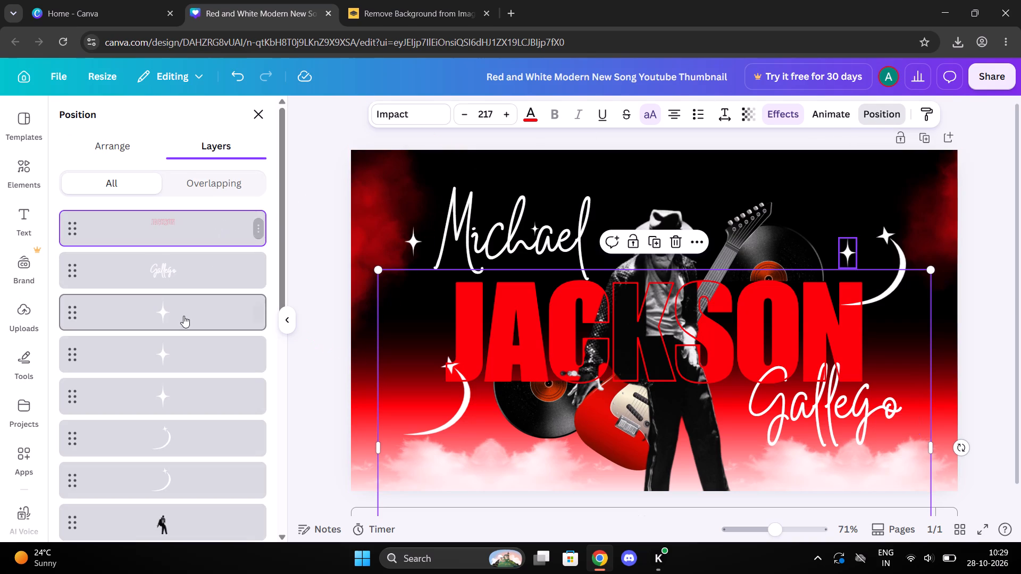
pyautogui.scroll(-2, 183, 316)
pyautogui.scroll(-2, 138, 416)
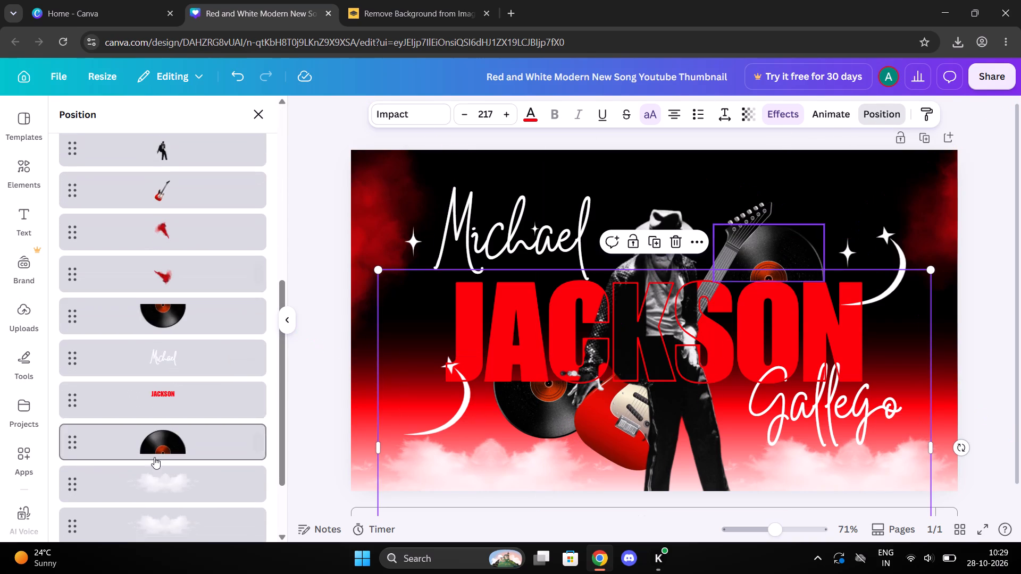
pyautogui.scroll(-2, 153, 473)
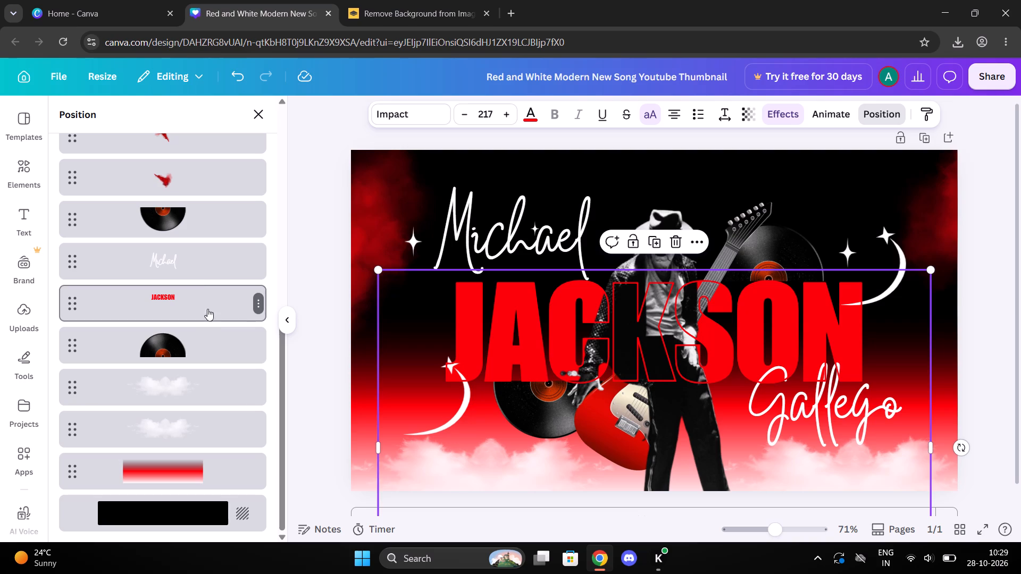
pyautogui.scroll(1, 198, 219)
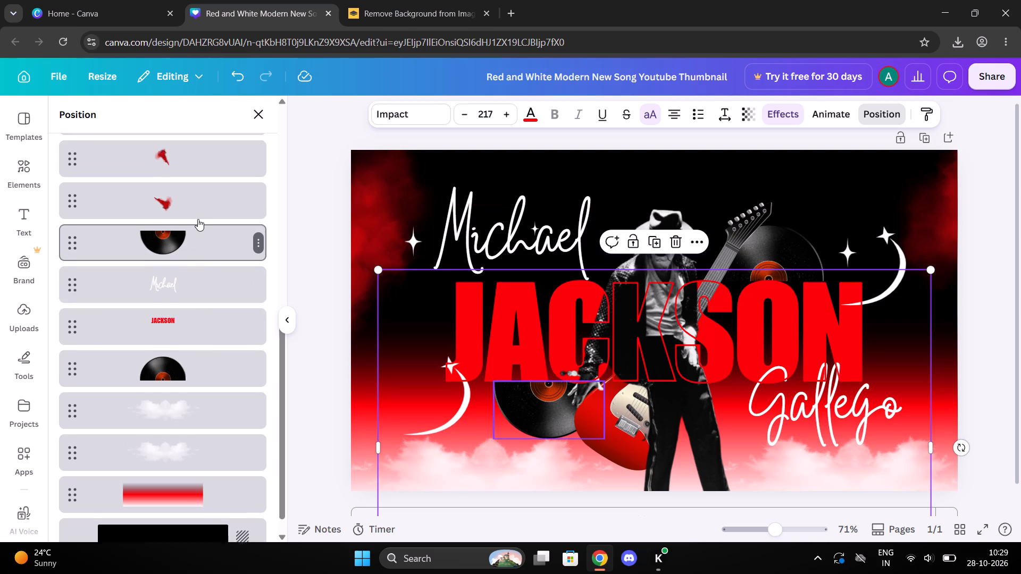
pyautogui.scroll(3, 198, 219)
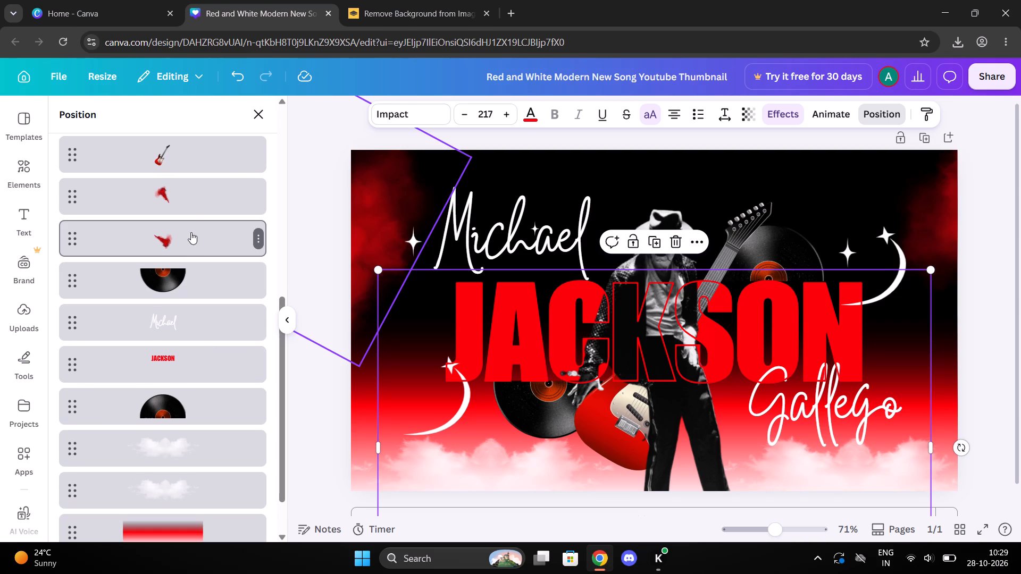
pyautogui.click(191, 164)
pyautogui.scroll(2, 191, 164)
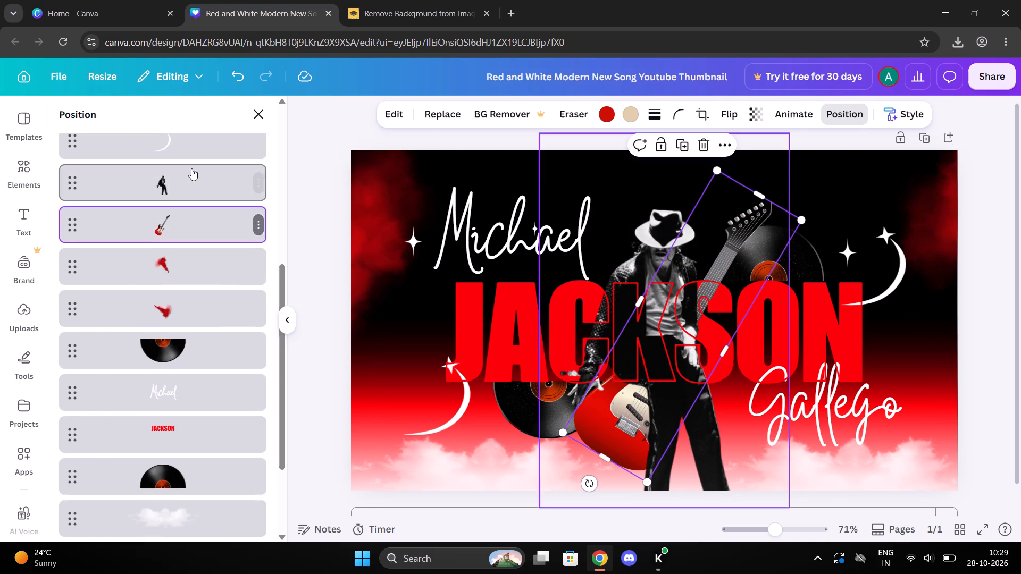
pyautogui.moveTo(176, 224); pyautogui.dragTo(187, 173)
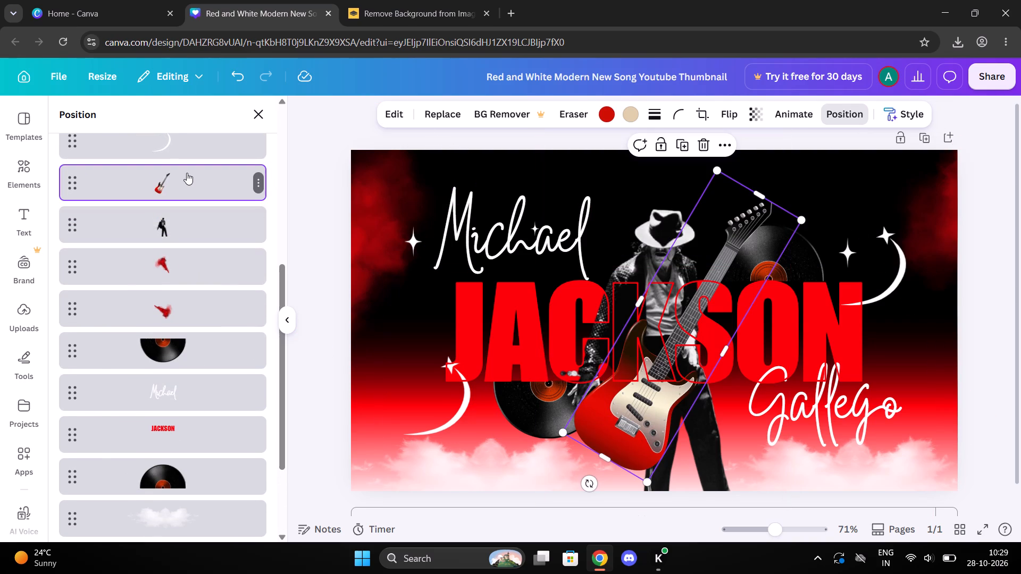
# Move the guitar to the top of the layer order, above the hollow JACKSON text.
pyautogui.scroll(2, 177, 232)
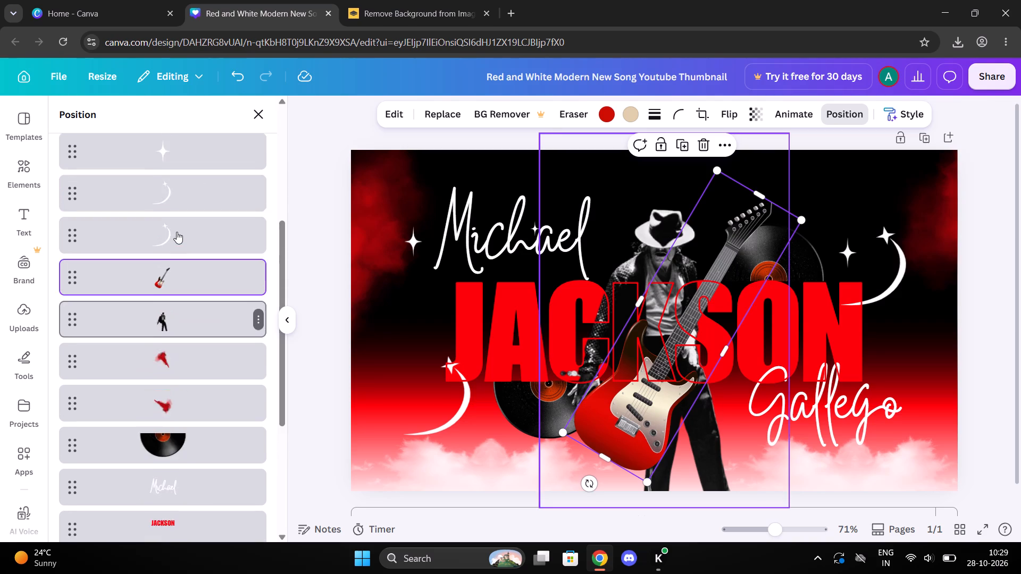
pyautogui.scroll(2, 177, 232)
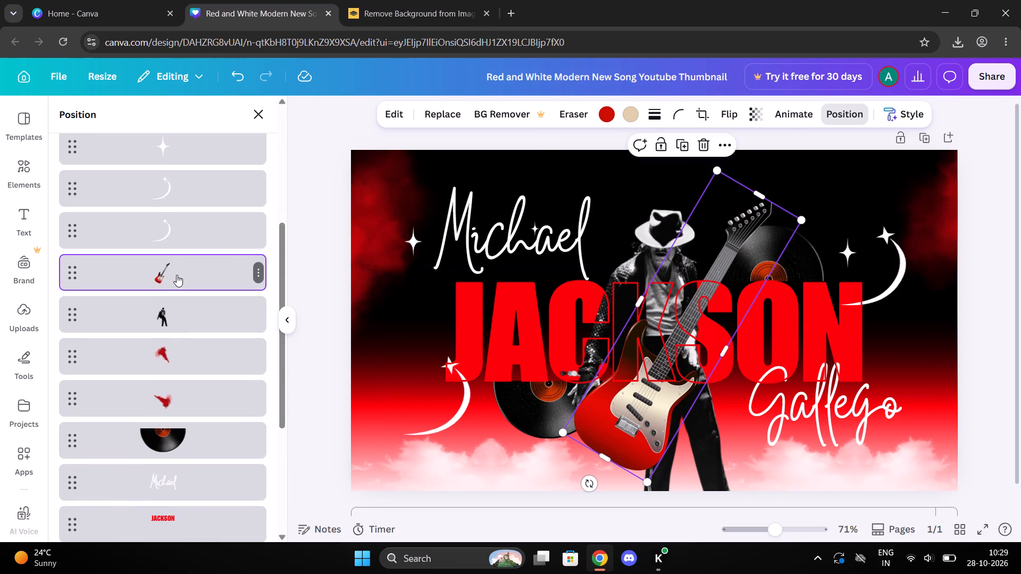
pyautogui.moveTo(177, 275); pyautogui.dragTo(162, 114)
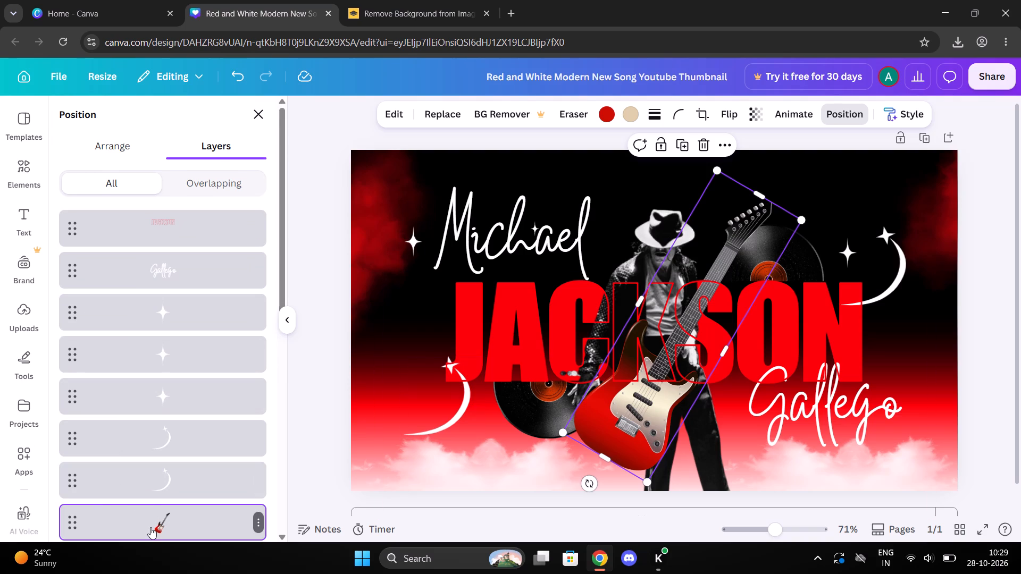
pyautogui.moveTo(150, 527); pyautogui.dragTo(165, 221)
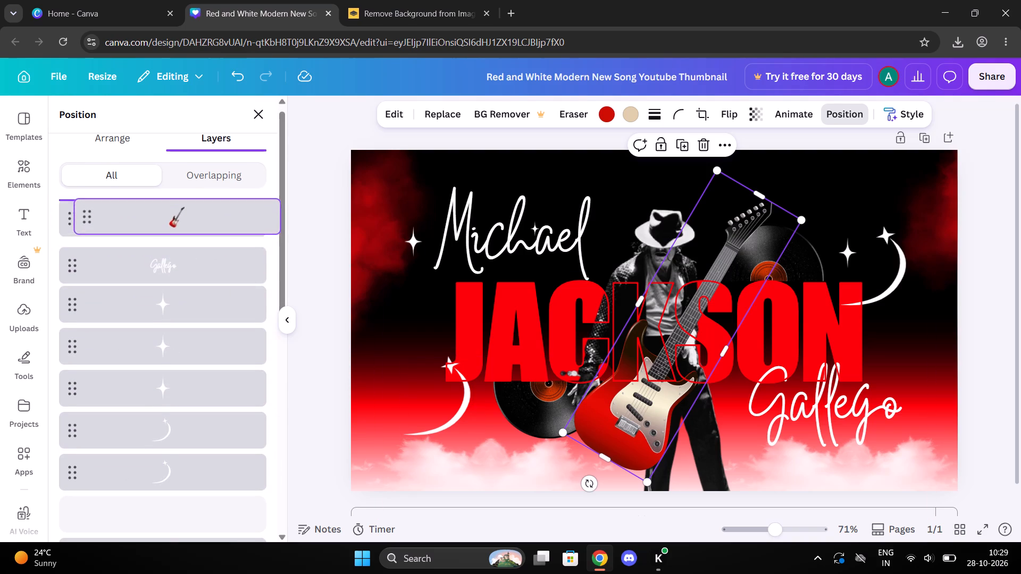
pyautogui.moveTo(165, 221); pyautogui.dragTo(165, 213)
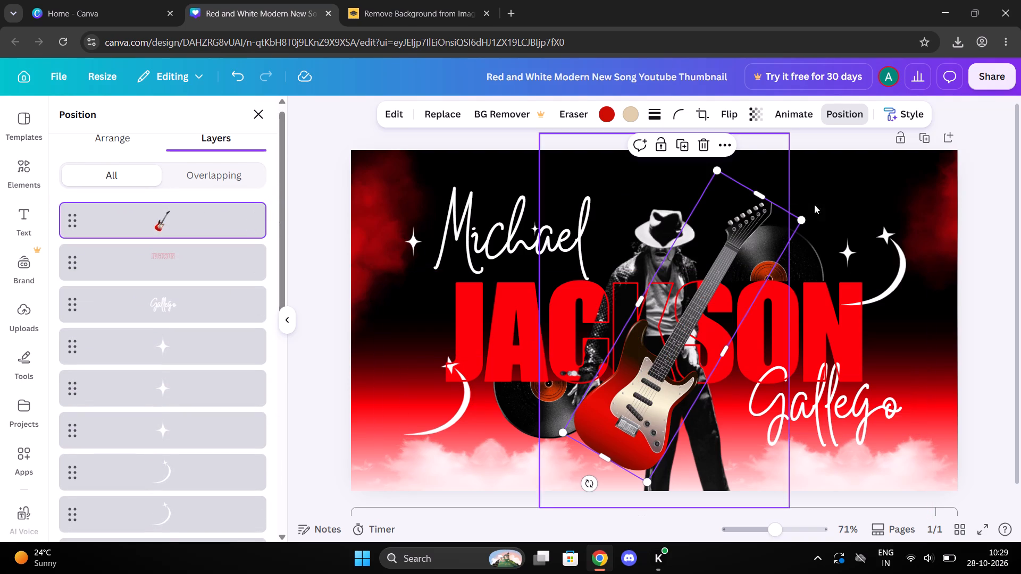
# Delete the guitar from the design.
pyautogui.click(708, 142)
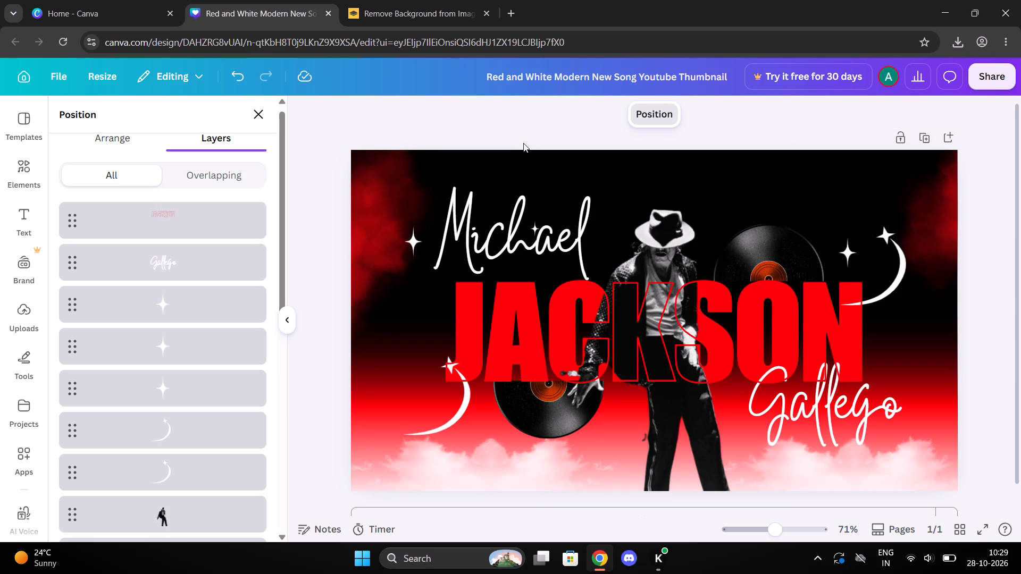
# Select the script text Gallego from the layers and delete it.
pyautogui.click(173, 265)
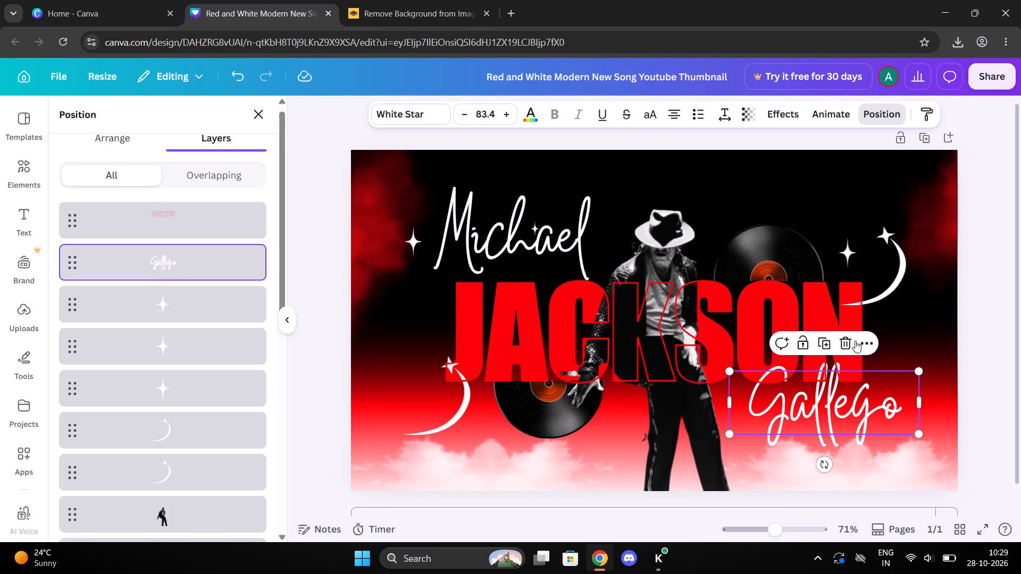
pyautogui.click(850, 343)
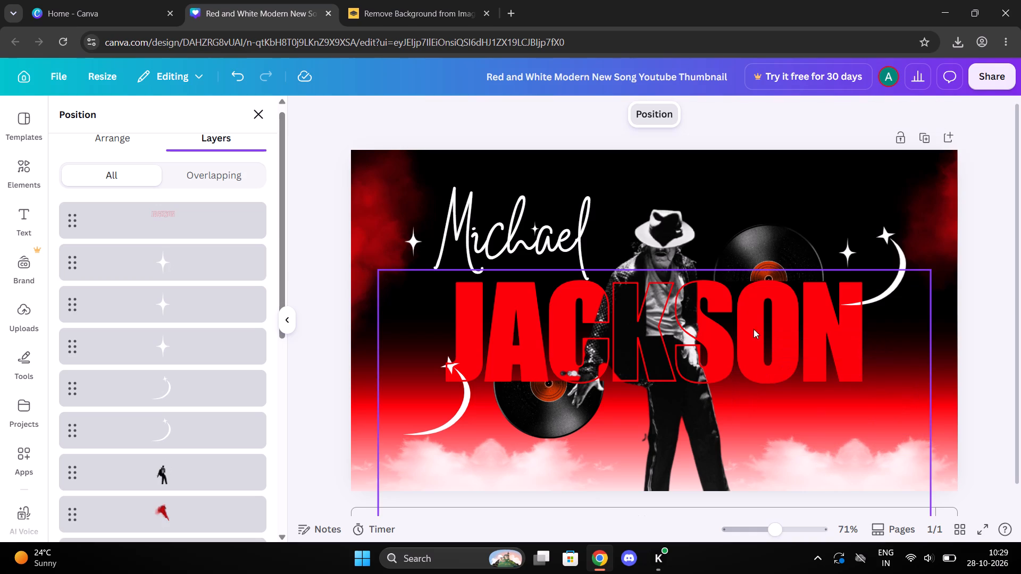
pyautogui.click(332, 258)
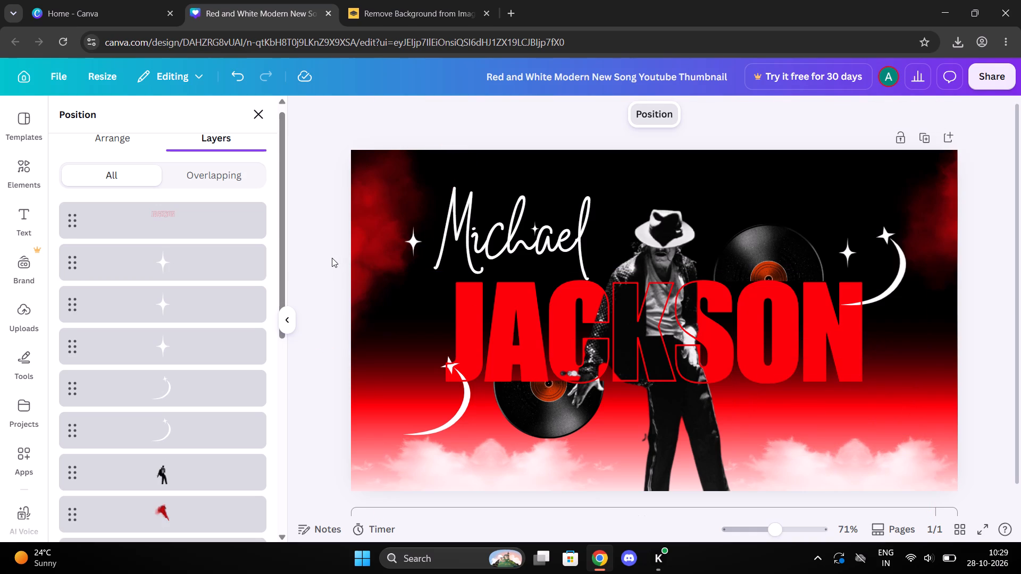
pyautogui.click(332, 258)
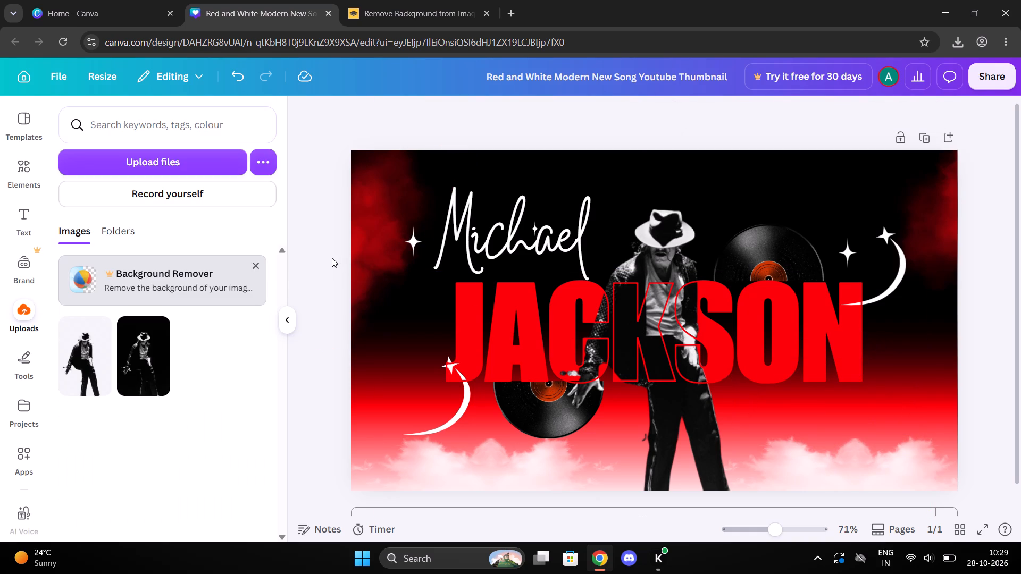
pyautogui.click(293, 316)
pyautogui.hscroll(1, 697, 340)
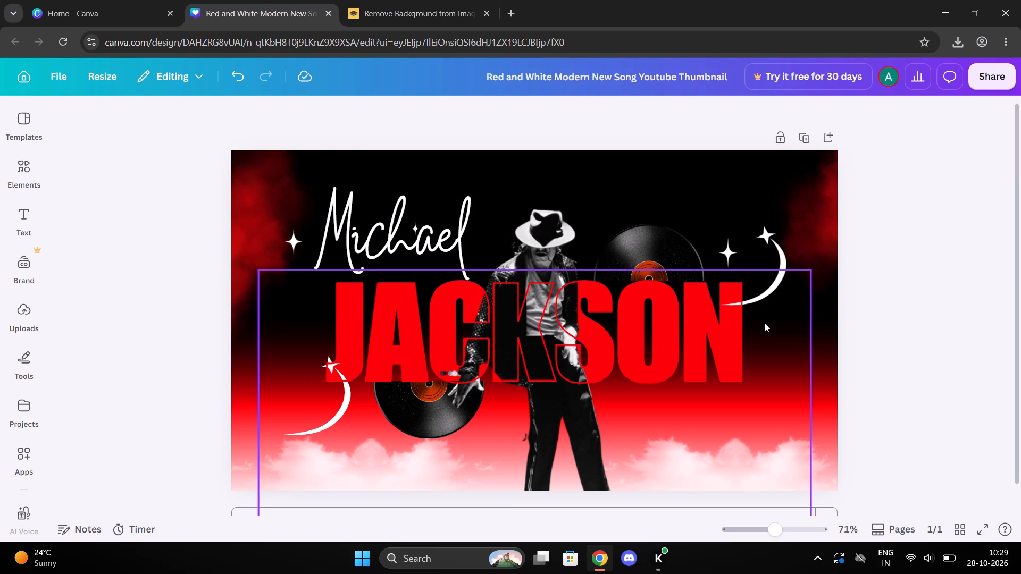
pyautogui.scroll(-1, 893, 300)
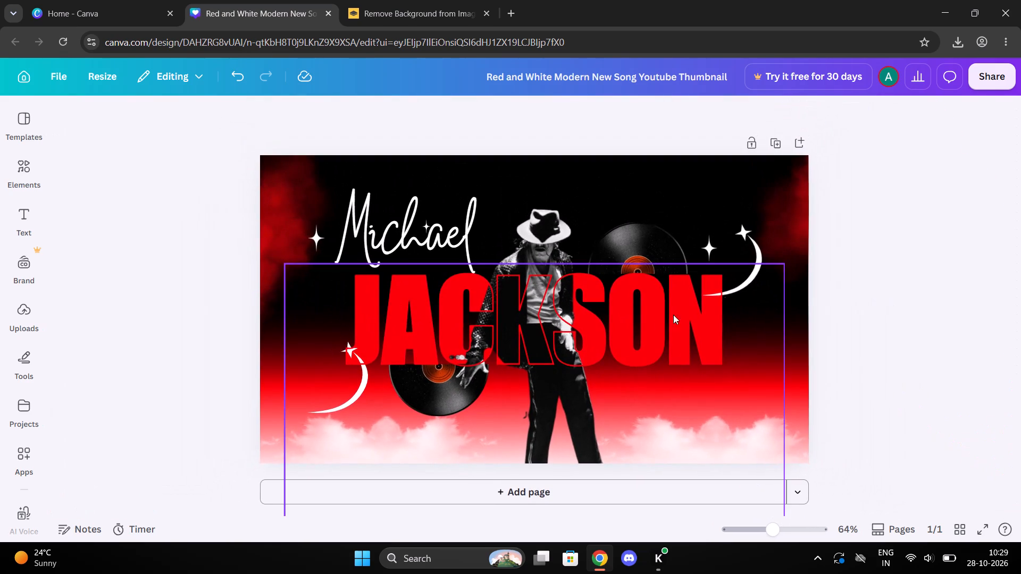
# Search the design elements for "legend" and look through the photo results for a usable word image.
pyautogui.click(13, 181)
pyautogui.tripleClick(148, 128)
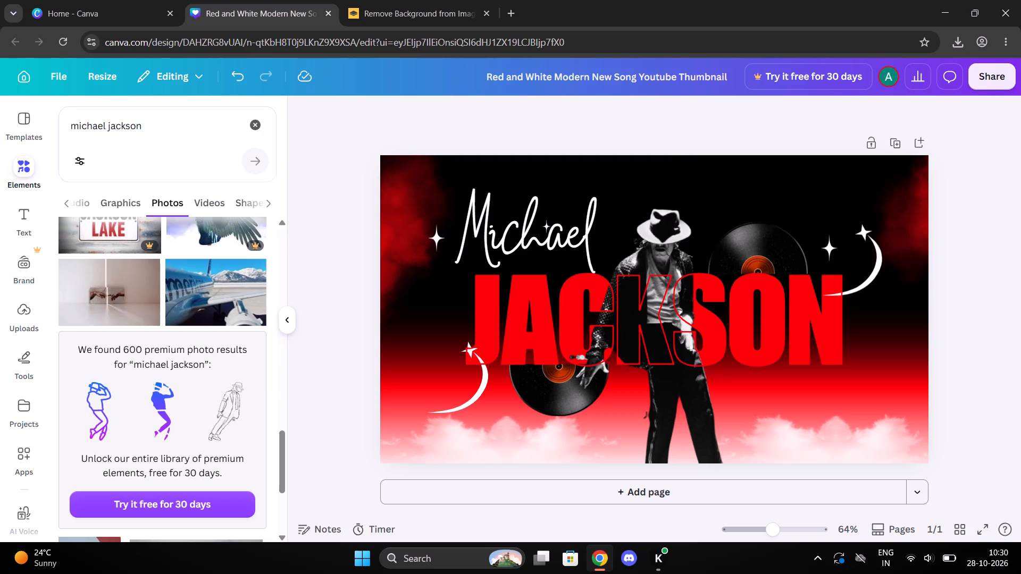
pyautogui.write('legend')
pyautogui.press('Return')
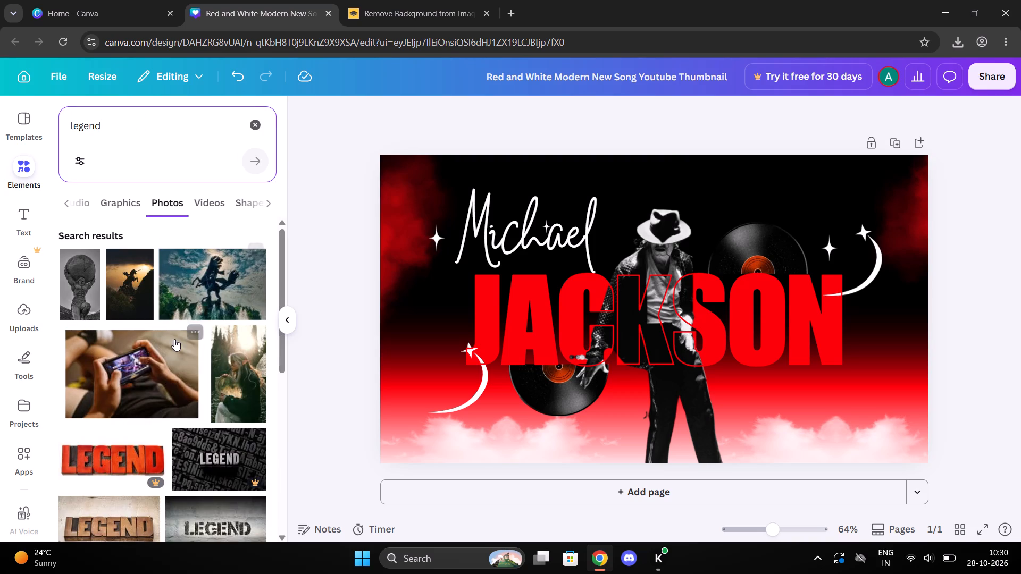
pyautogui.scroll(-4, 174, 339)
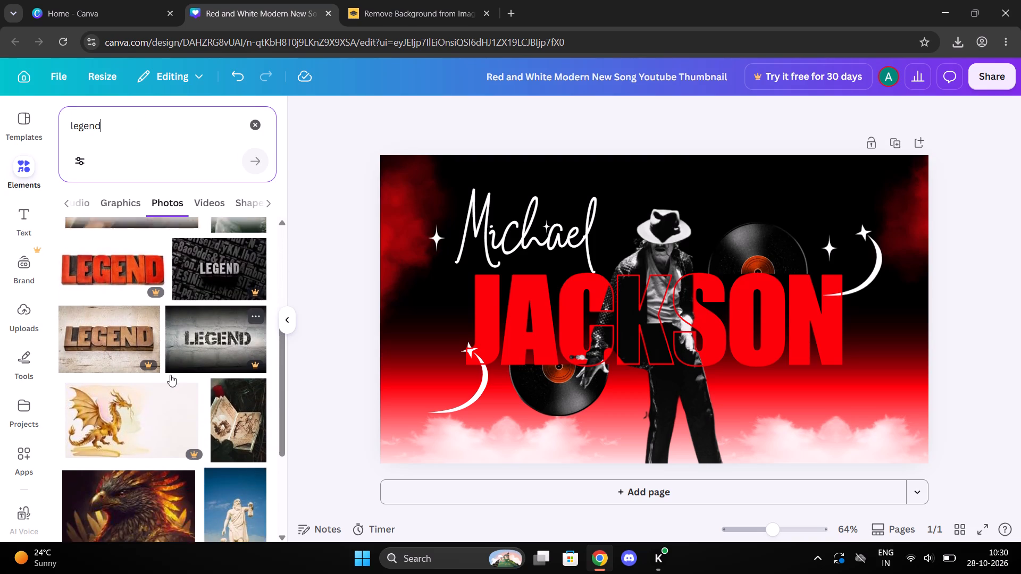
pyautogui.scroll(-1, 170, 375)
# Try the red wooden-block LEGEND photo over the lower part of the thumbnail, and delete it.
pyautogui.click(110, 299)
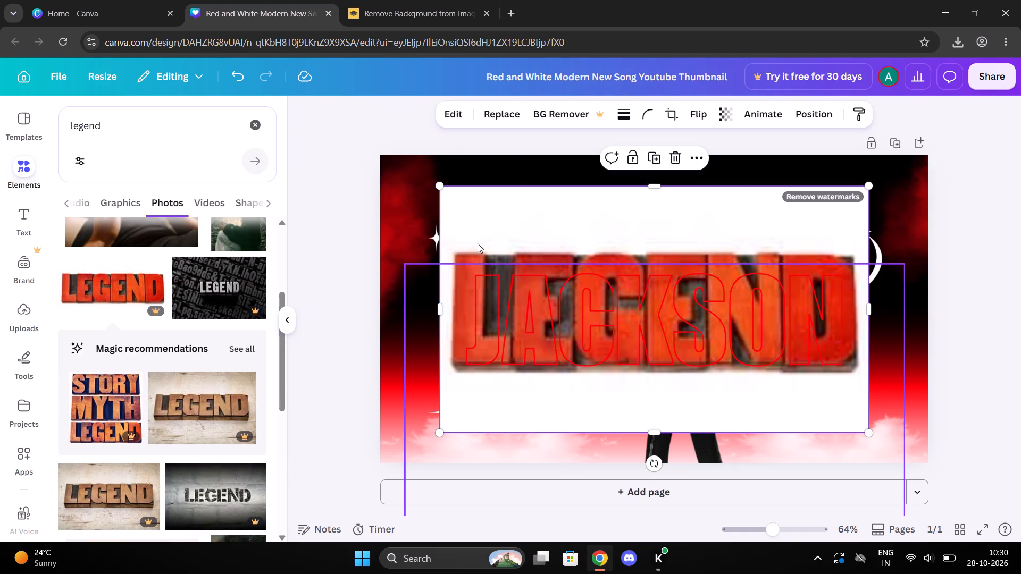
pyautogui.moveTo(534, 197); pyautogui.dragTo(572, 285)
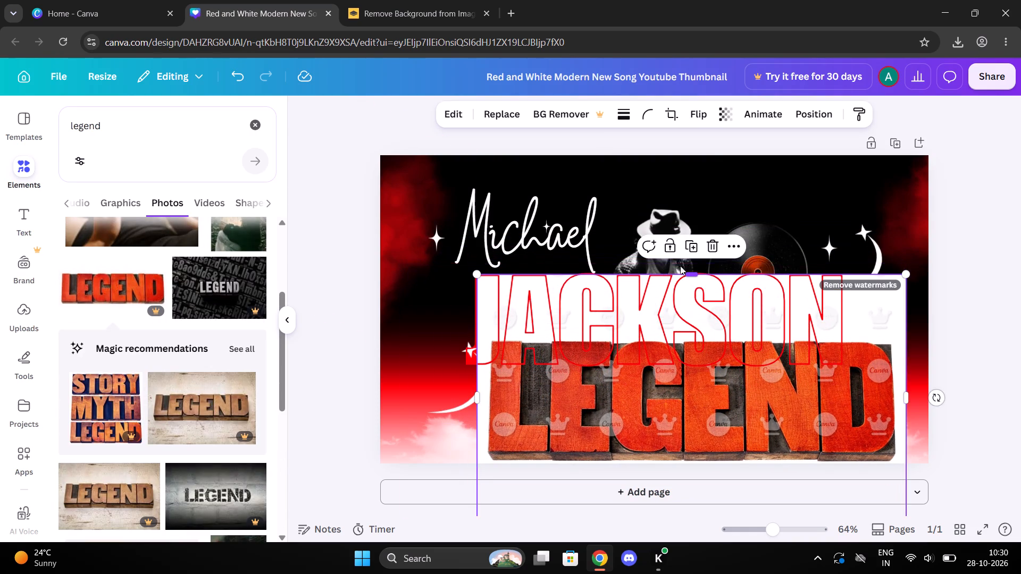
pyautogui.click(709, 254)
# Look through the remaining photos and the graphics results for "legend" for a suitable lettering element.
pyautogui.scroll(-1, 108, 463)
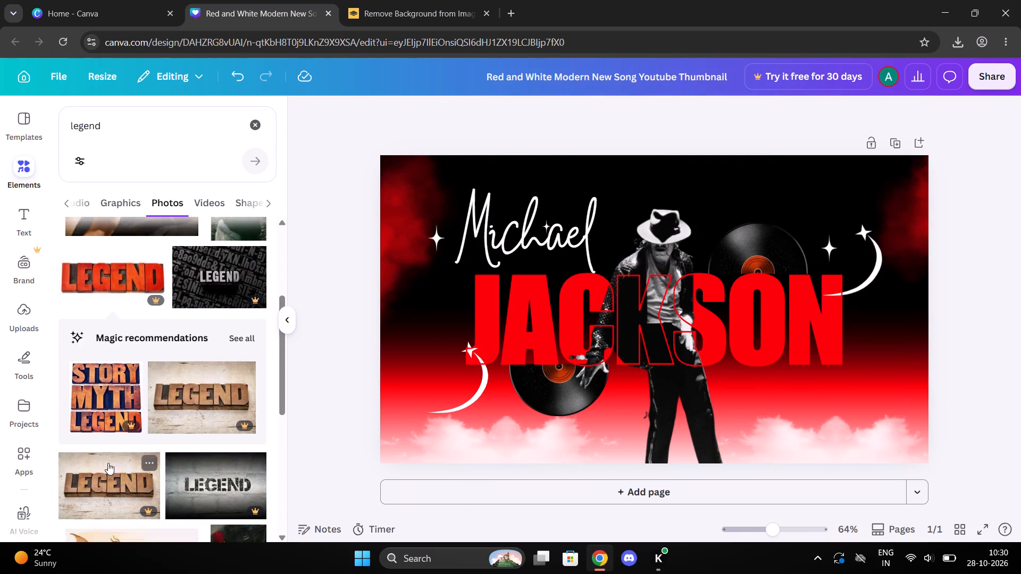
pyautogui.scroll(-5, 108, 463)
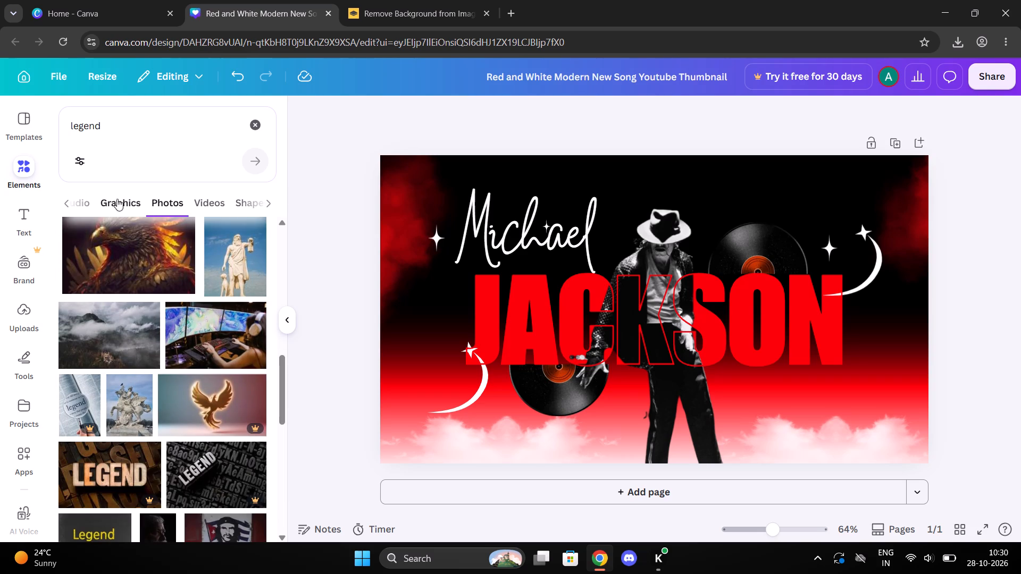
pyautogui.click(118, 194)
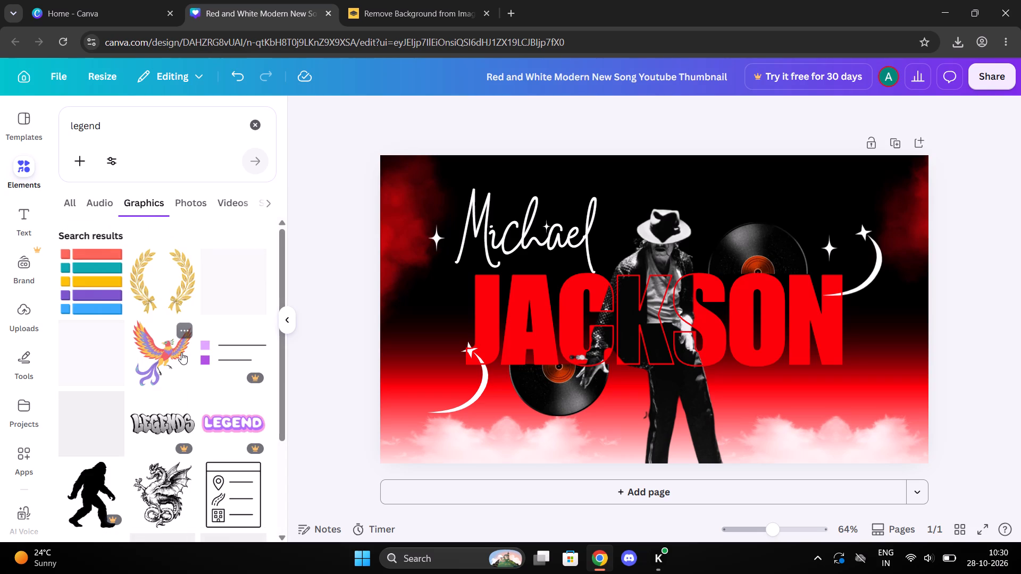
pyautogui.scroll(-2, 181, 352)
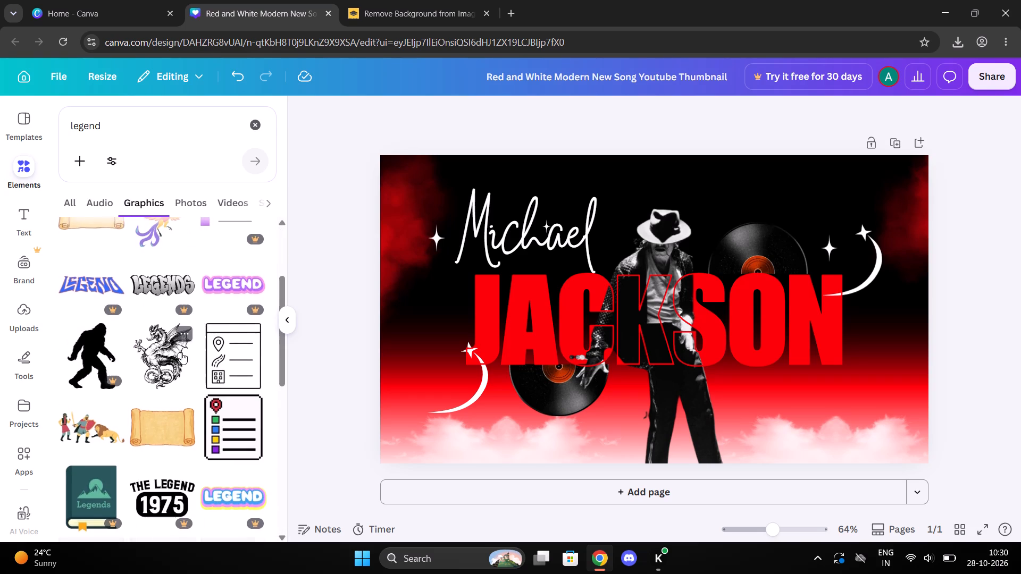
pyautogui.scroll(-4, 181, 352)
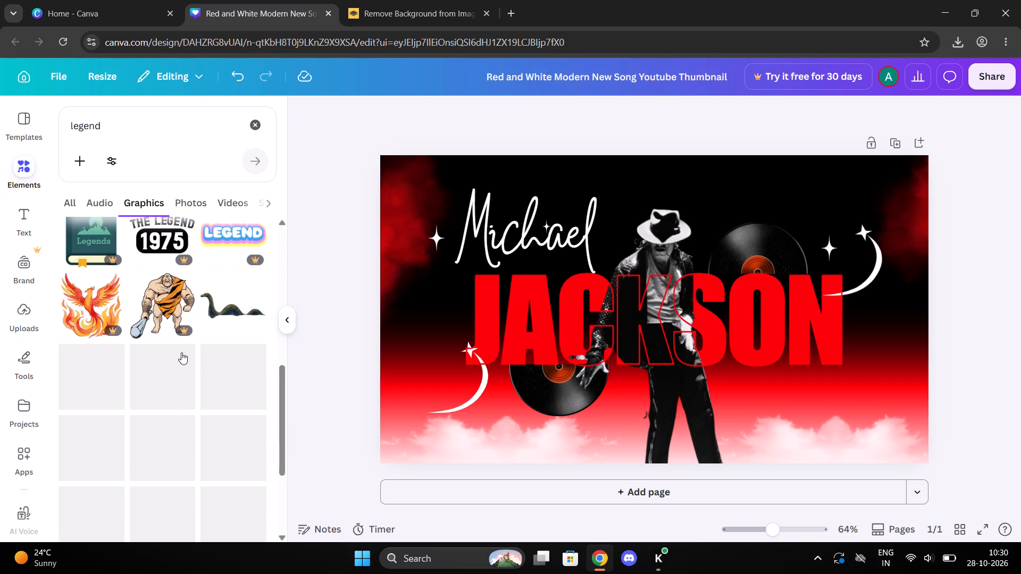
pyautogui.scroll(-5, 181, 352)
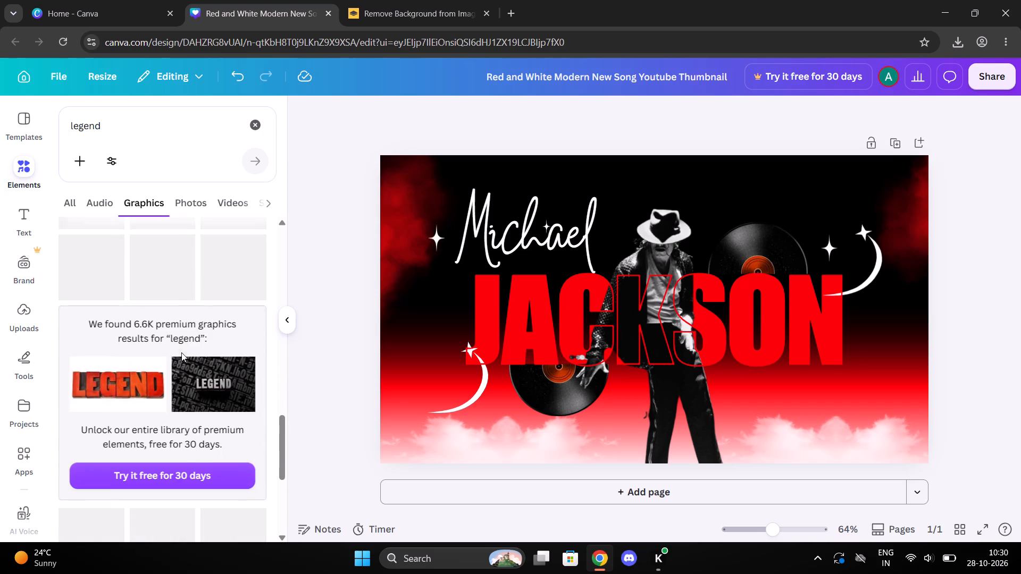
pyautogui.scroll(-4, 181, 352)
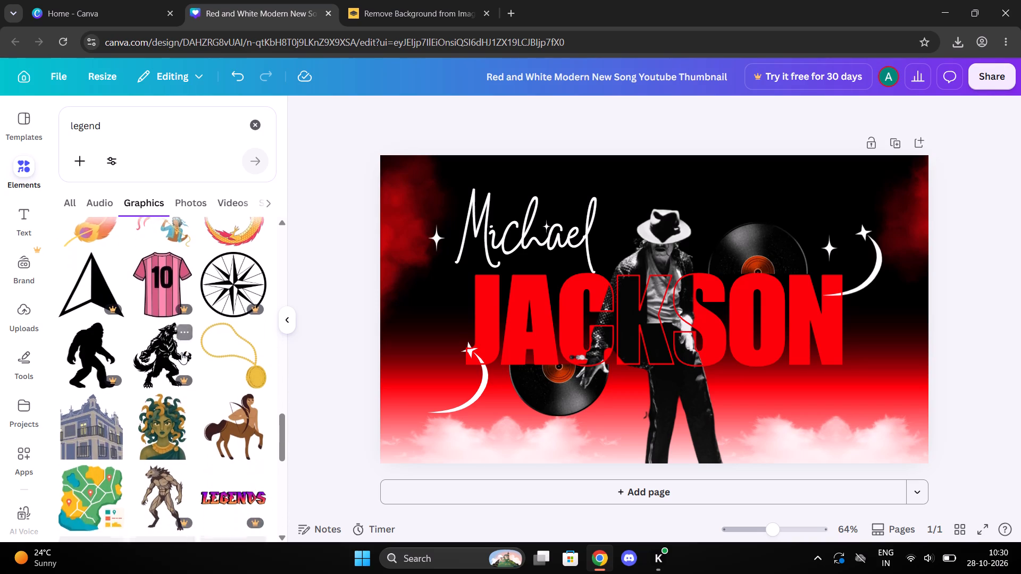
pyautogui.scroll(-5, 181, 352)
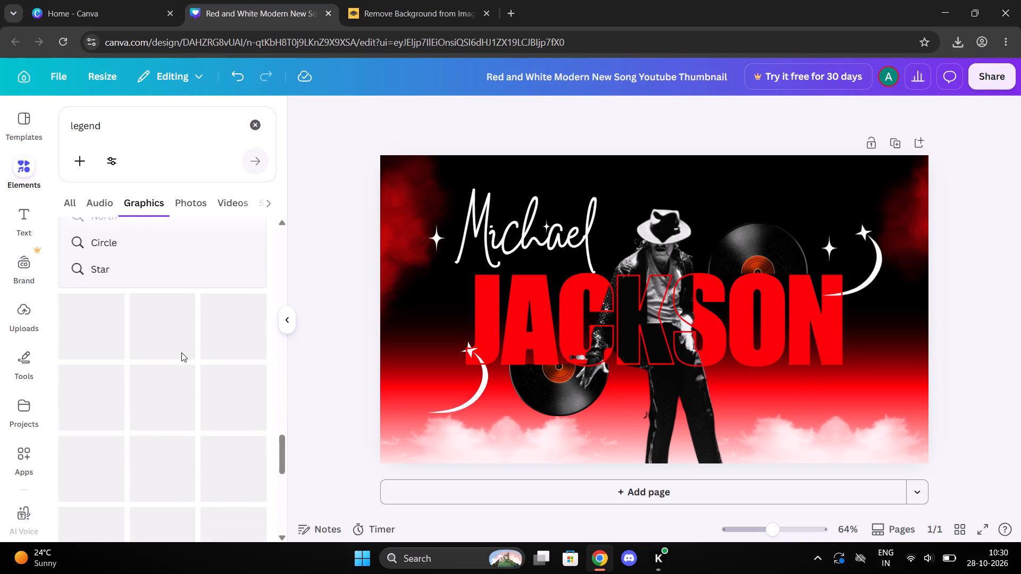
pyautogui.scroll(-1, 181, 352)
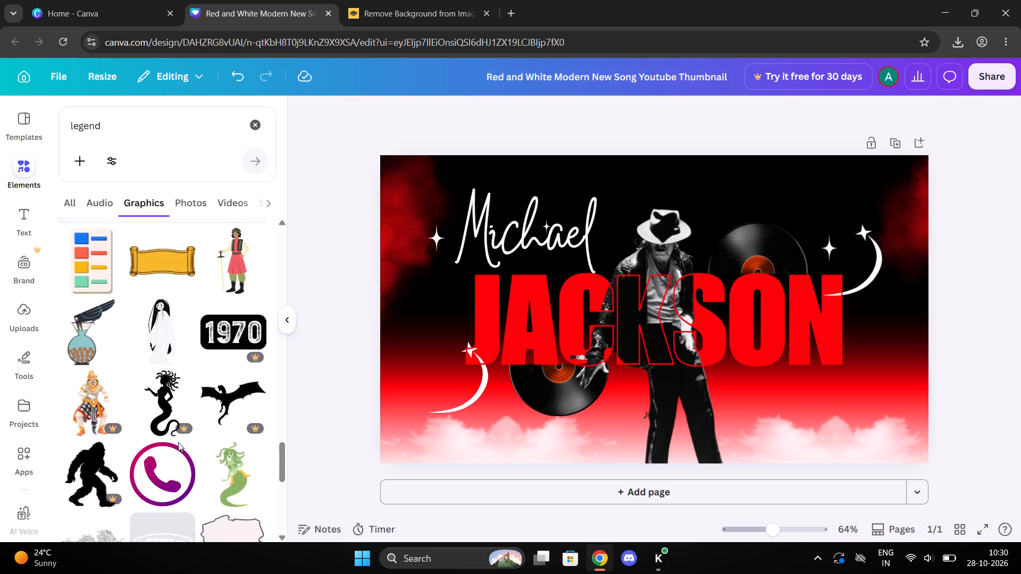
pyautogui.scroll(19, 178, 442)
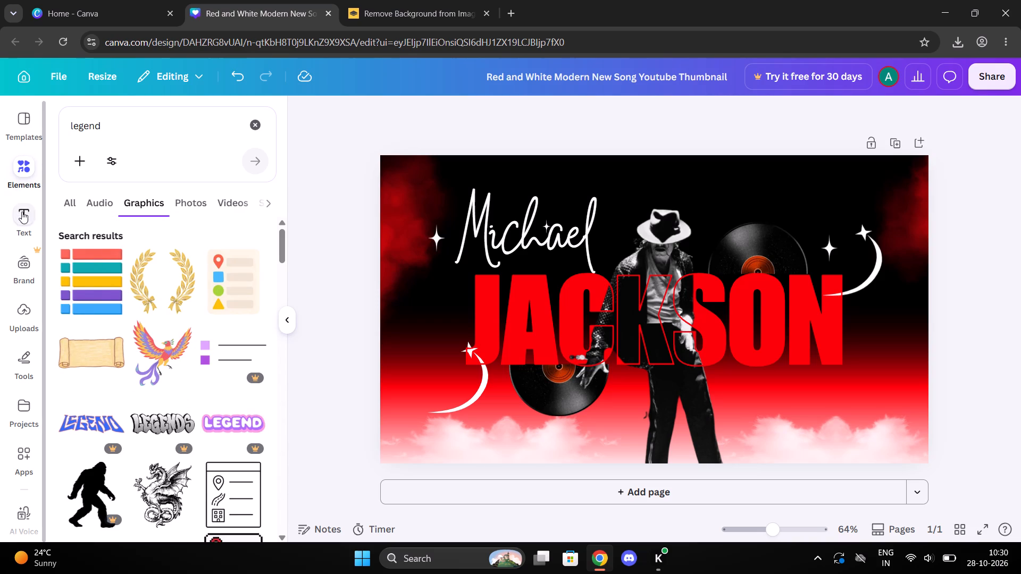
# Add the glitch-style "static" font combination to the thumbnail and replace its text with "legend".
pyautogui.click(31, 226)
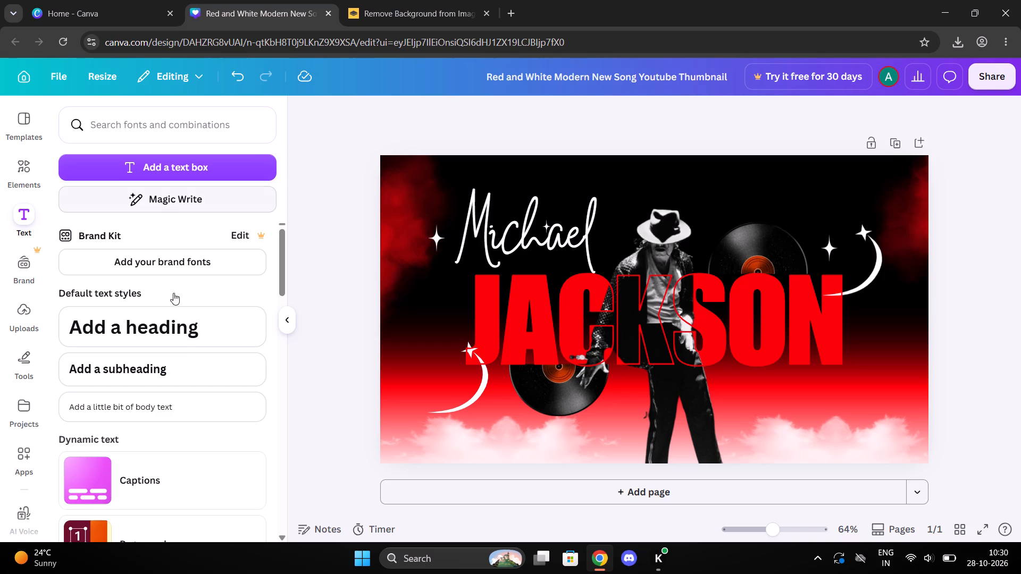
pyautogui.scroll(-6, 181, 349)
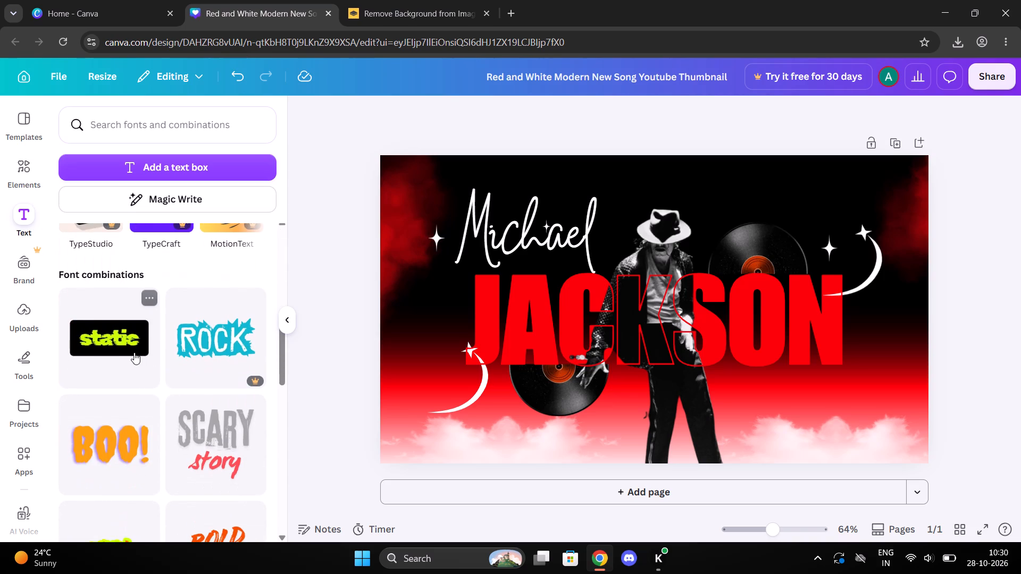
pyautogui.click(133, 352)
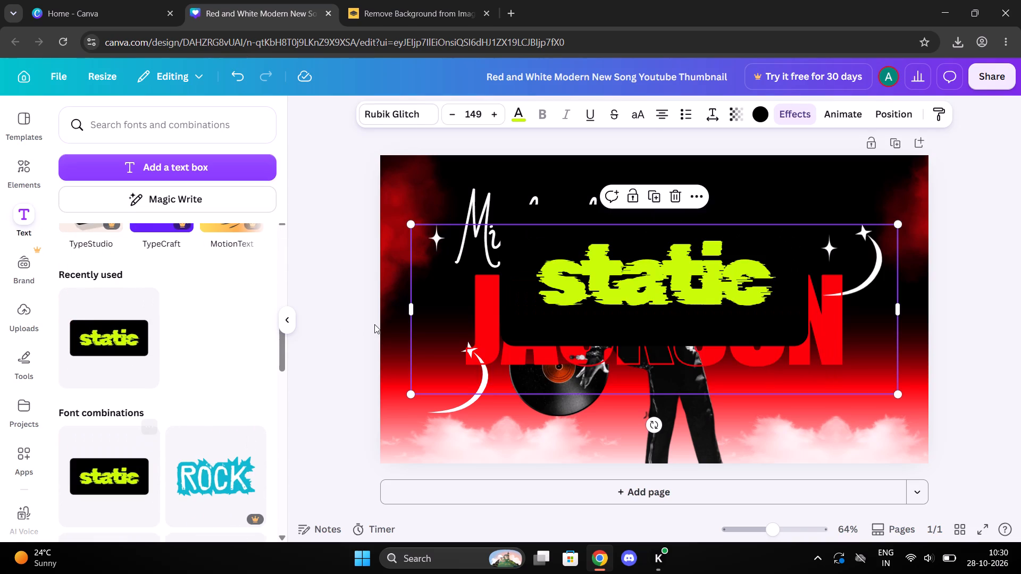
pyautogui.press('l')
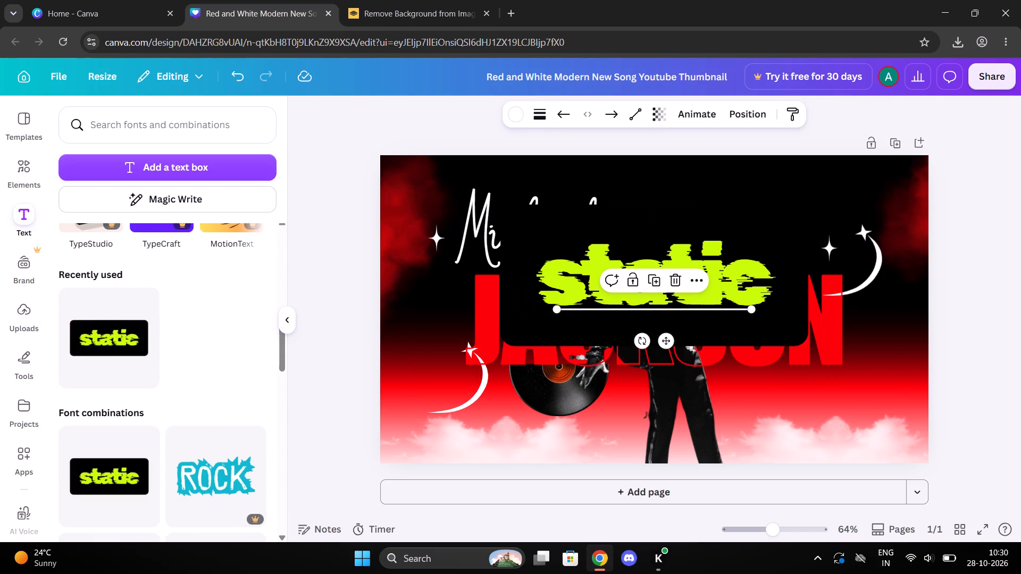
pyautogui.hotkey('ctrl', 'z')
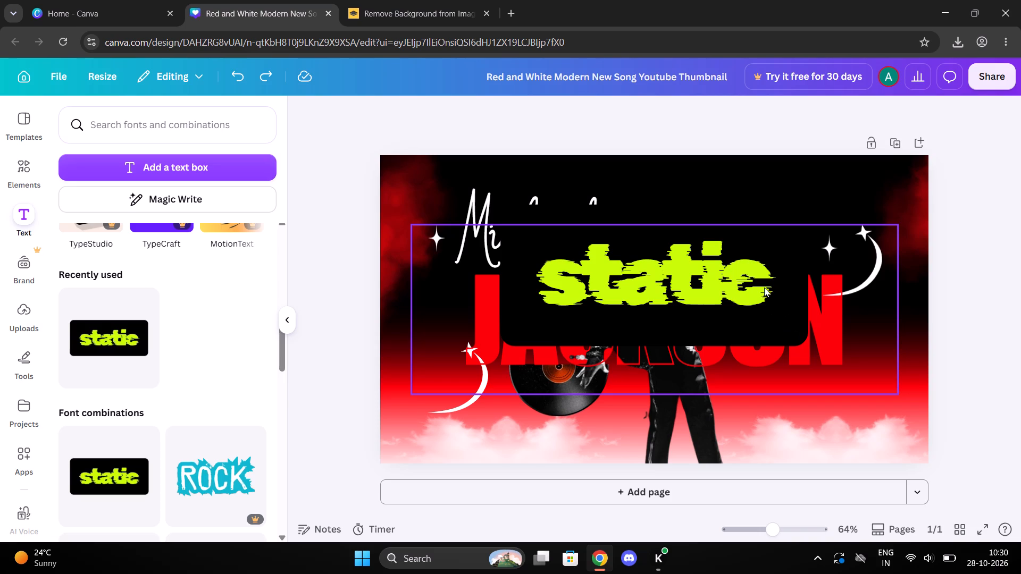
pyautogui.tripleClick(764, 288)
pyautogui.press('l')
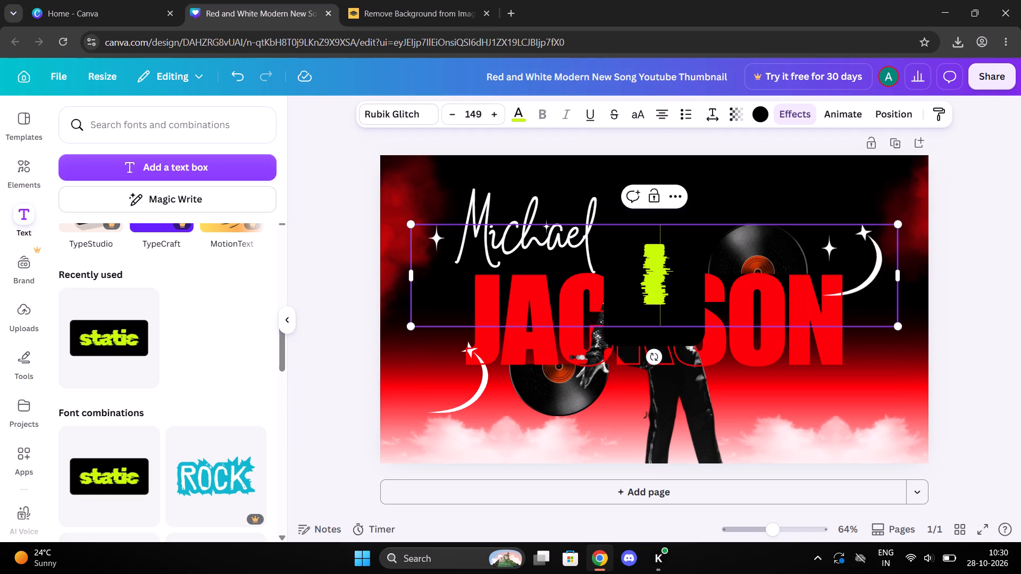
pyautogui.write('eg')
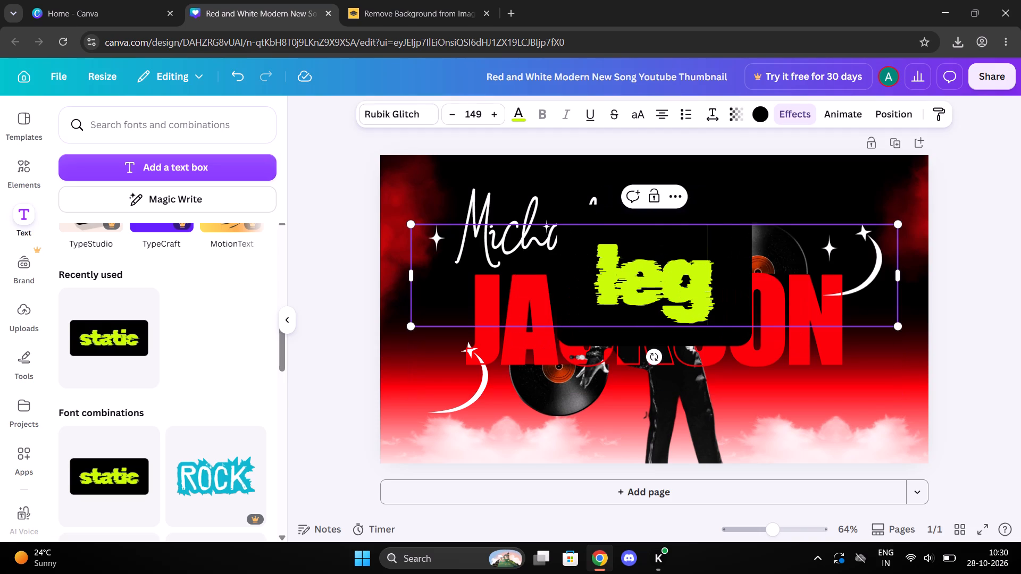
pyautogui.press('e')
pyautogui.write('nd')
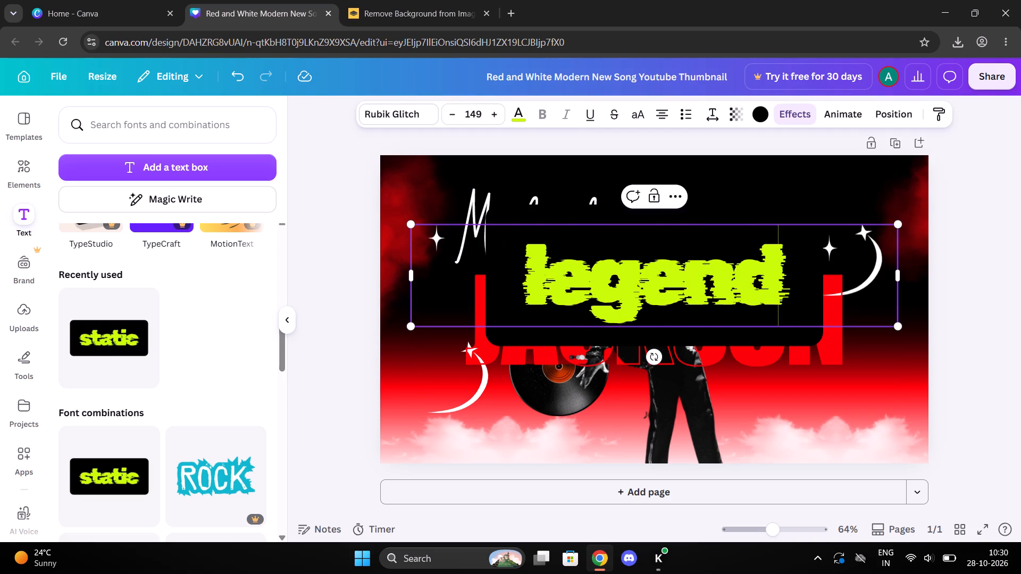
# Recolour the whole word "legend" with the red already used in the design's text.
pyautogui.click(516, 120)
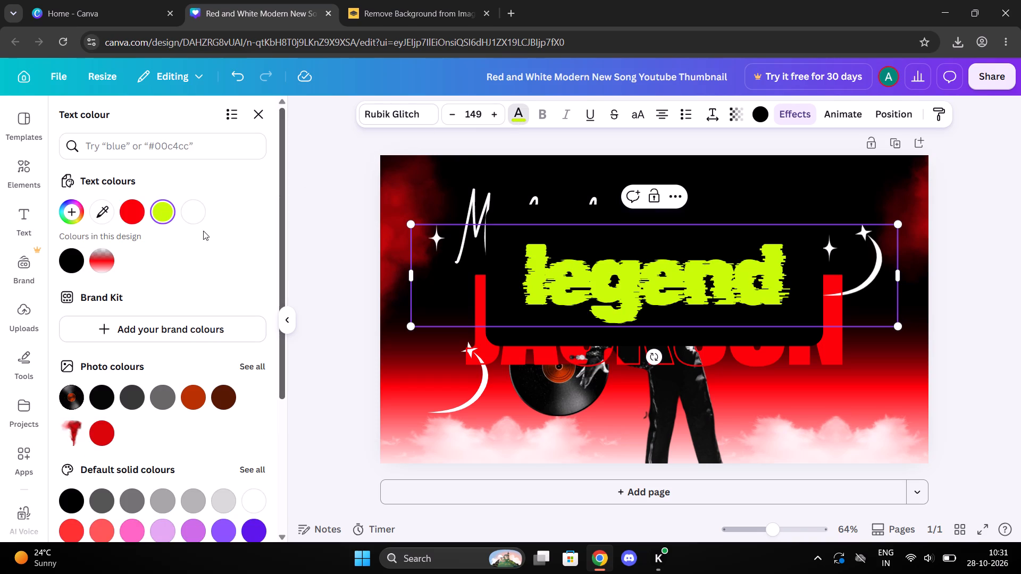
pyautogui.click(122, 212)
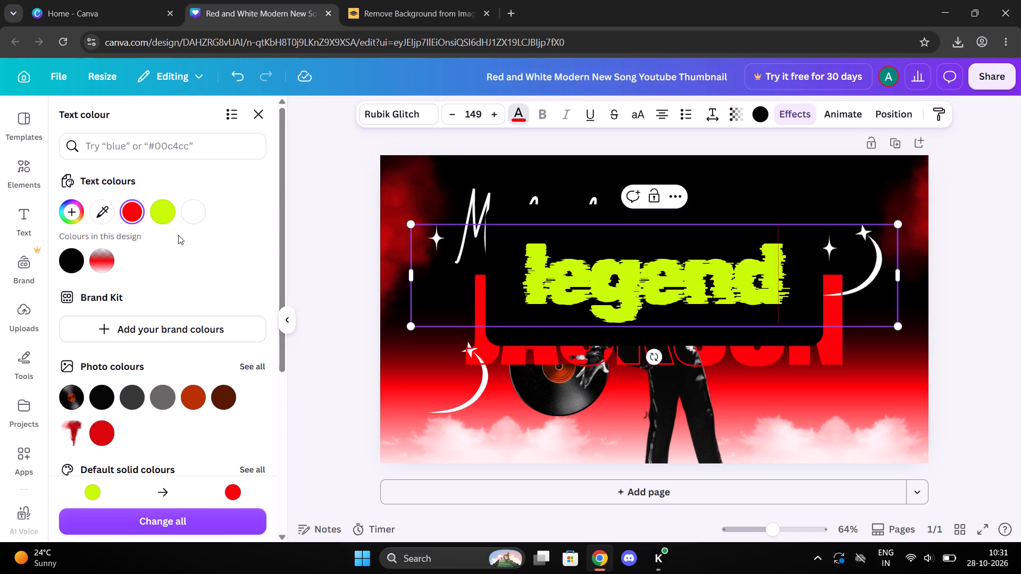
pyautogui.doubleClick(622, 298)
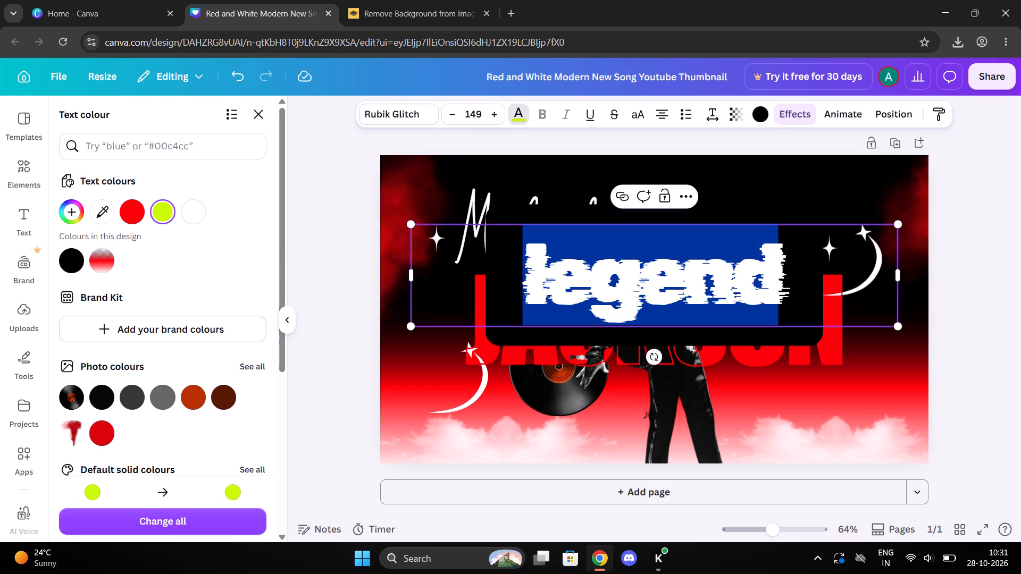
pyautogui.click(124, 222)
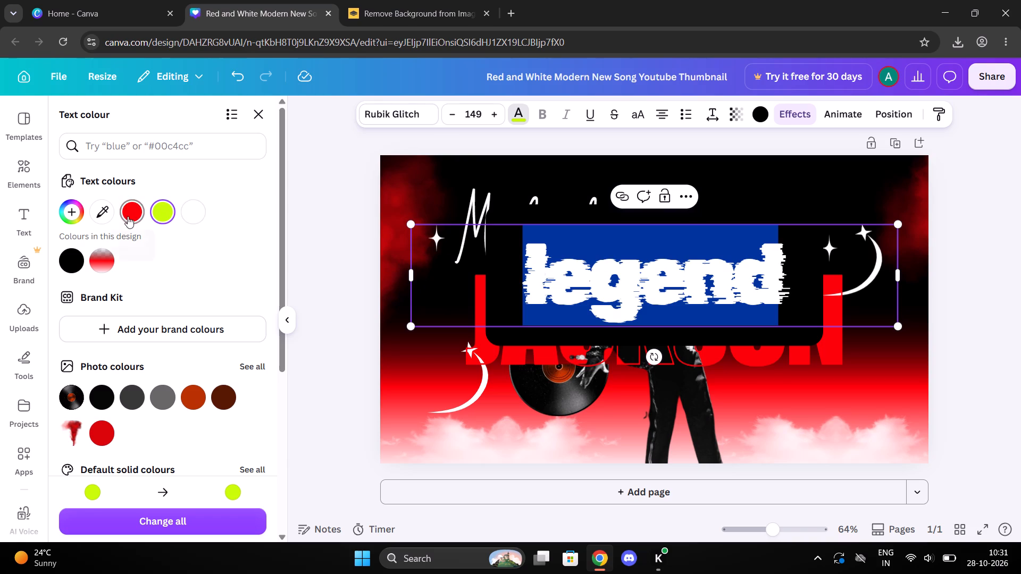
pyautogui.click(128, 216)
pyautogui.click(216, 268)
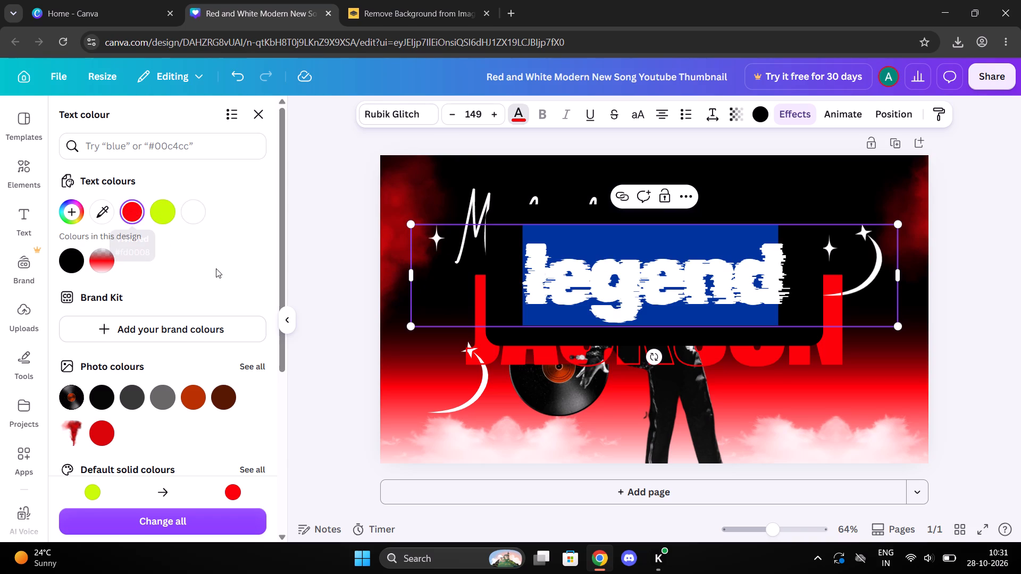
pyautogui.click(216, 268)
pyautogui.click(589, 322)
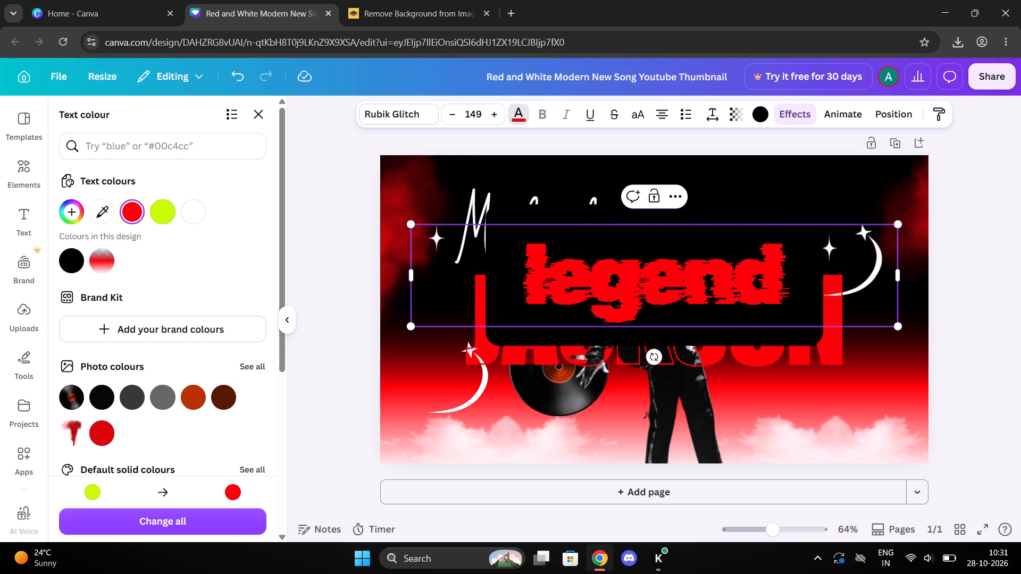
# Scale the "legend" text box down to a font size of about 110.
pyautogui.moveTo(901, 323); pyautogui.dragTo(817, 301)
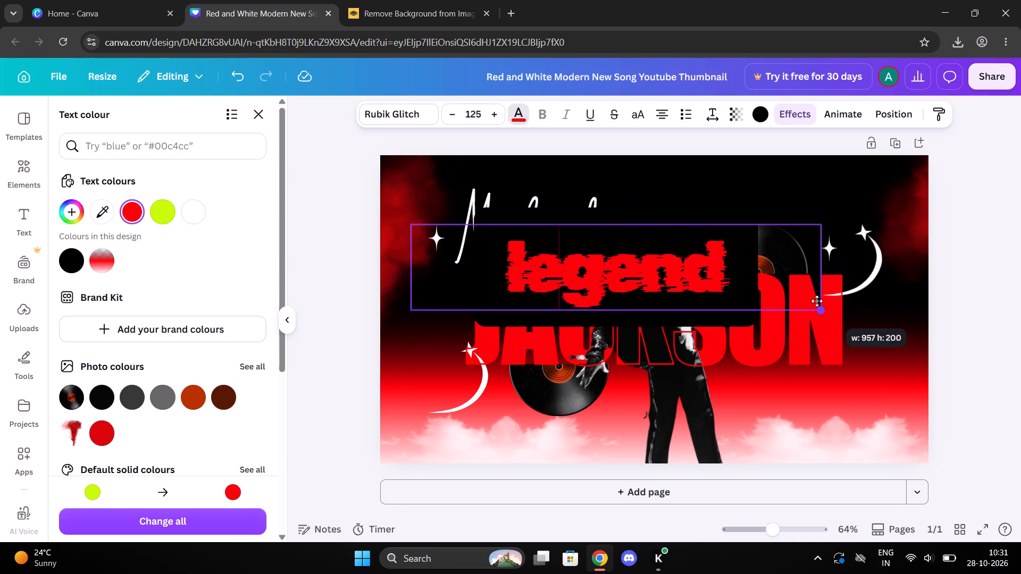
pyautogui.moveTo(817, 301); pyautogui.dragTo(775, 297)
# Remove the black background effect from the "legend" text.
pyautogui.click(793, 112)
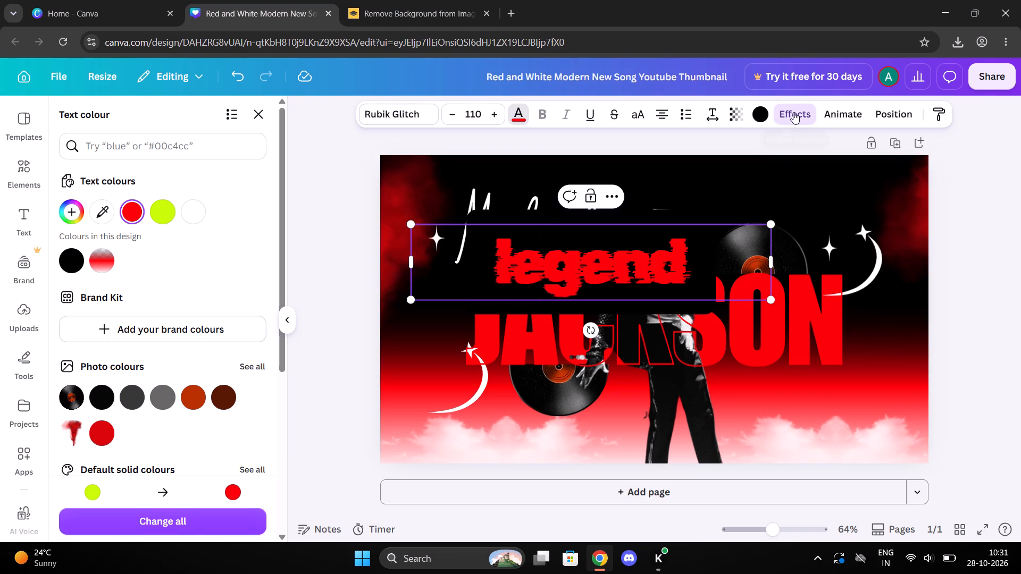
pyautogui.scroll(2, 207, 286)
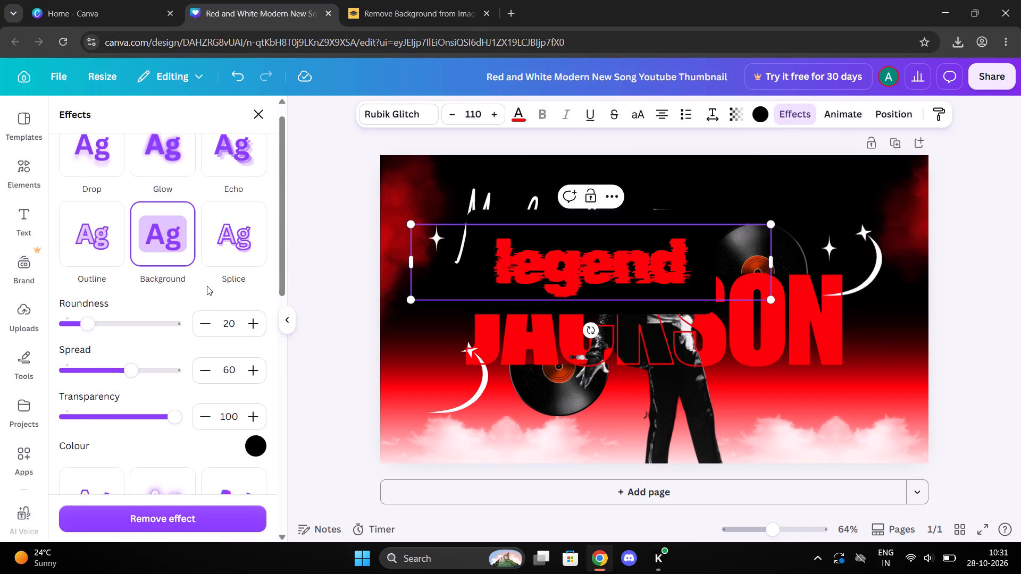
pyautogui.scroll(12, 207, 286)
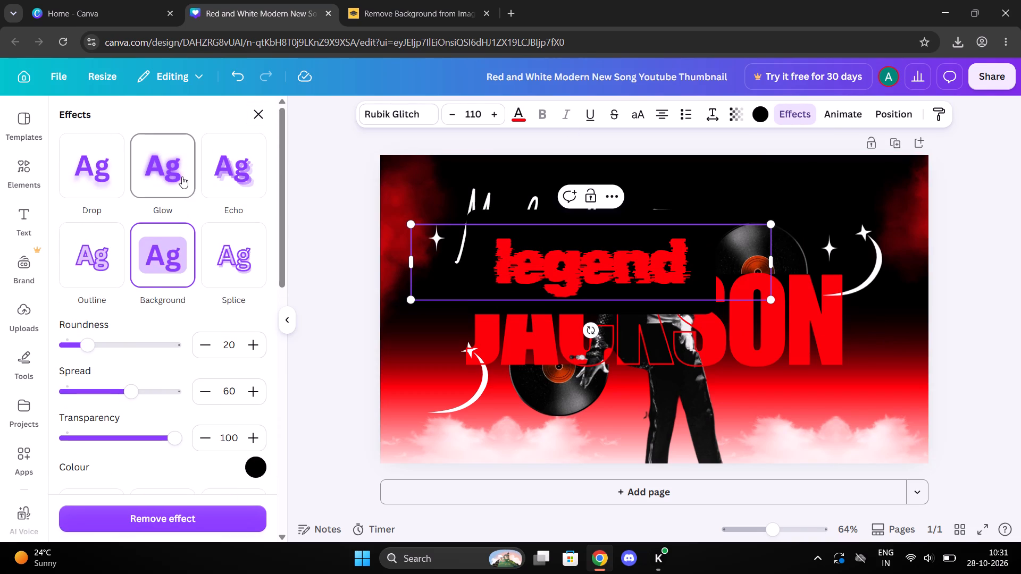
pyautogui.click(191, 529)
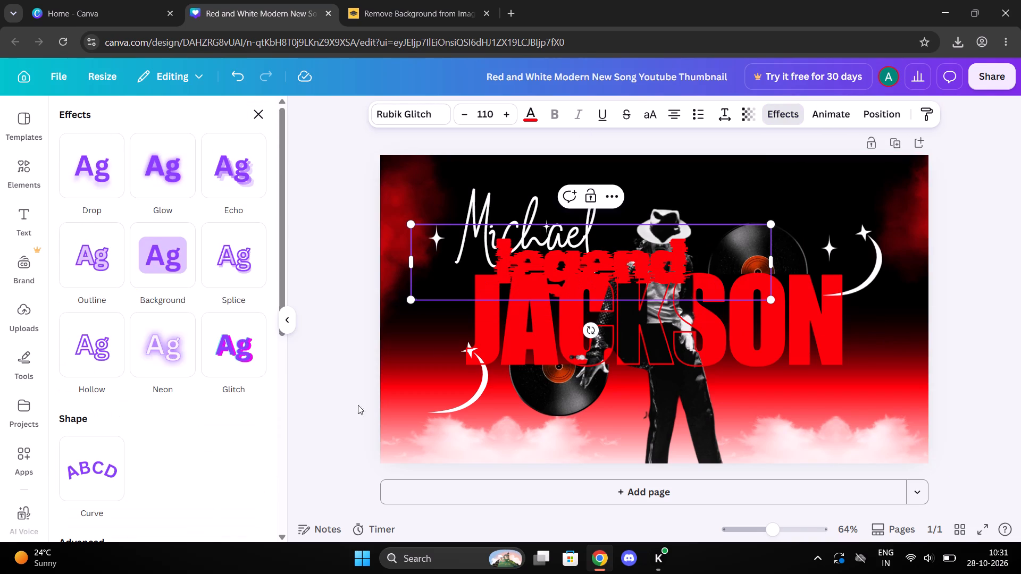
pyautogui.click(336, 347)
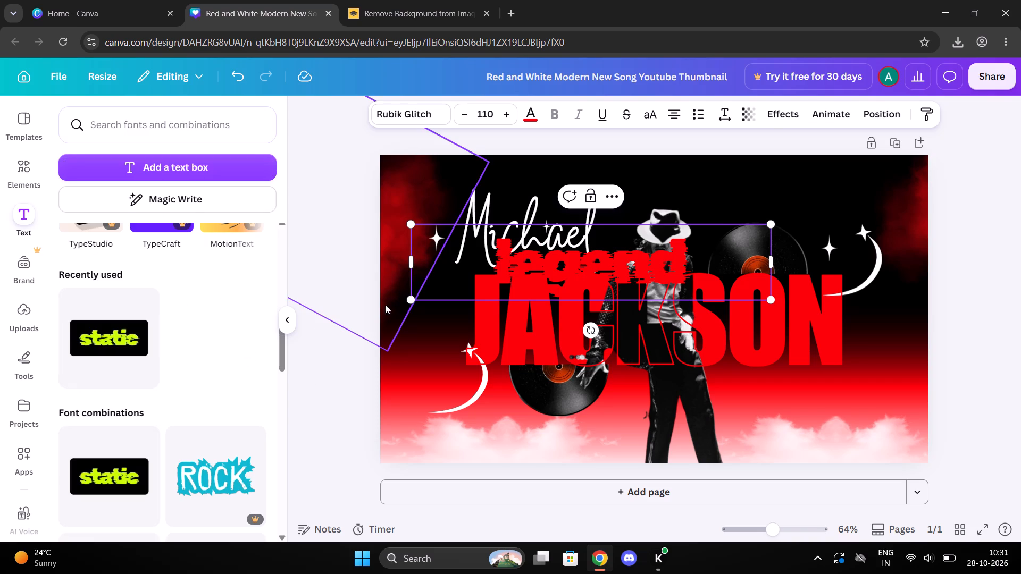
pyautogui.click(315, 329)
# Move "legend" to the thumbnail's lower-right corner, beside the figure's legs, and scale it down to a font size of about 83.
pyautogui.moveTo(609, 252); pyautogui.dragTo(655, 278)
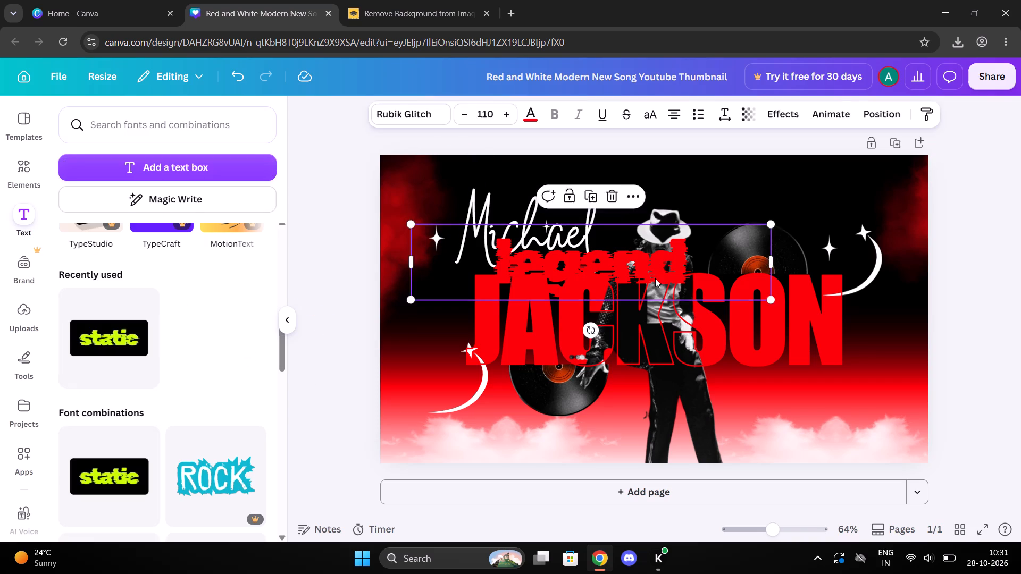
pyautogui.moveTo(655, 278); pyautogui.dragTo(844, 424)
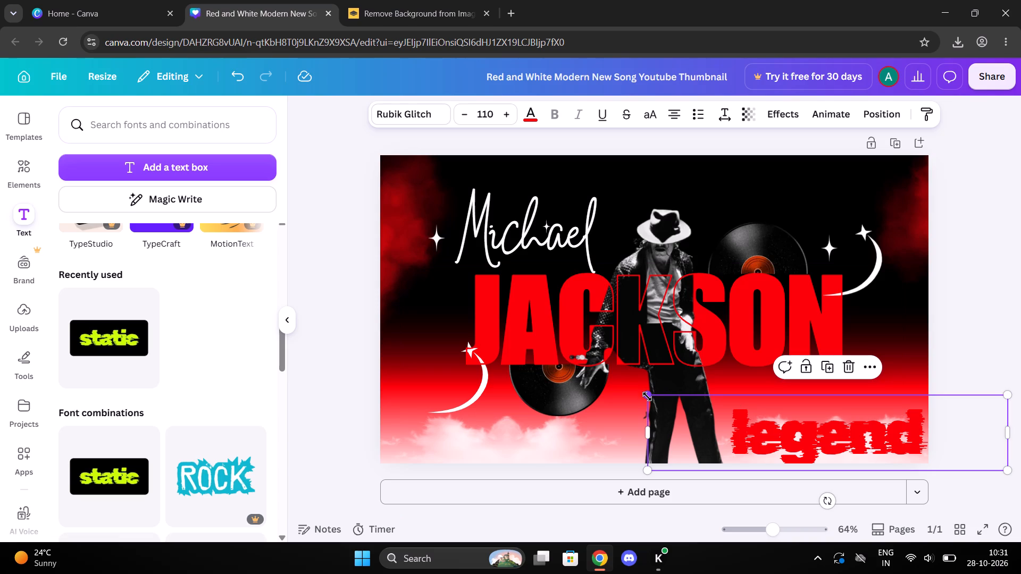
pyautogui.moveTo(647, 396); pyautogui.dragTo(741, 393)
pyautogui.moveTo(862, 436); pyautogui.dragTo(823, 410)
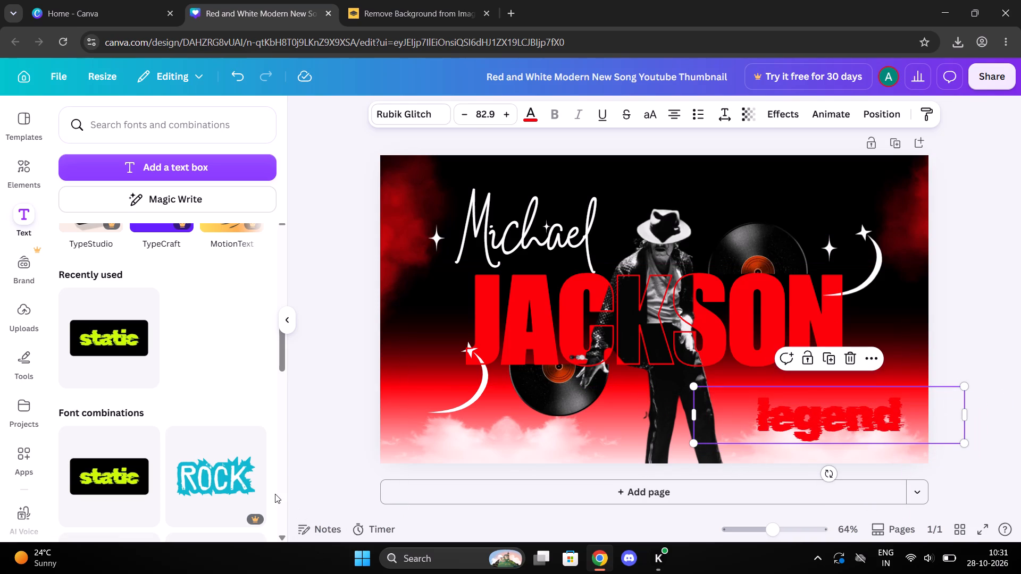
# Change the font of "legend" to Ahsing.
pyautogui.scroll(-3, 275, 494)
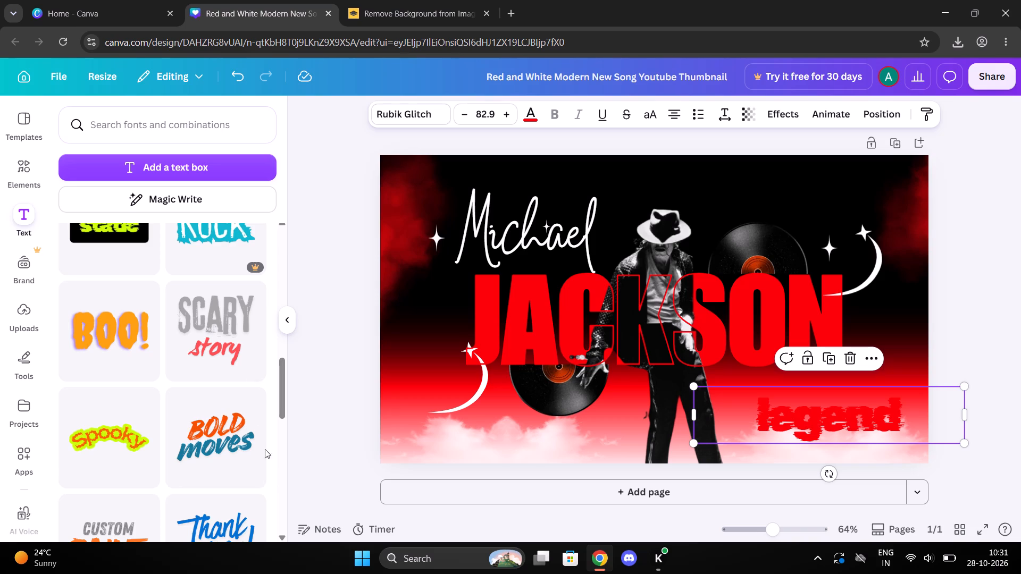
pyautogui.click(394, 119)
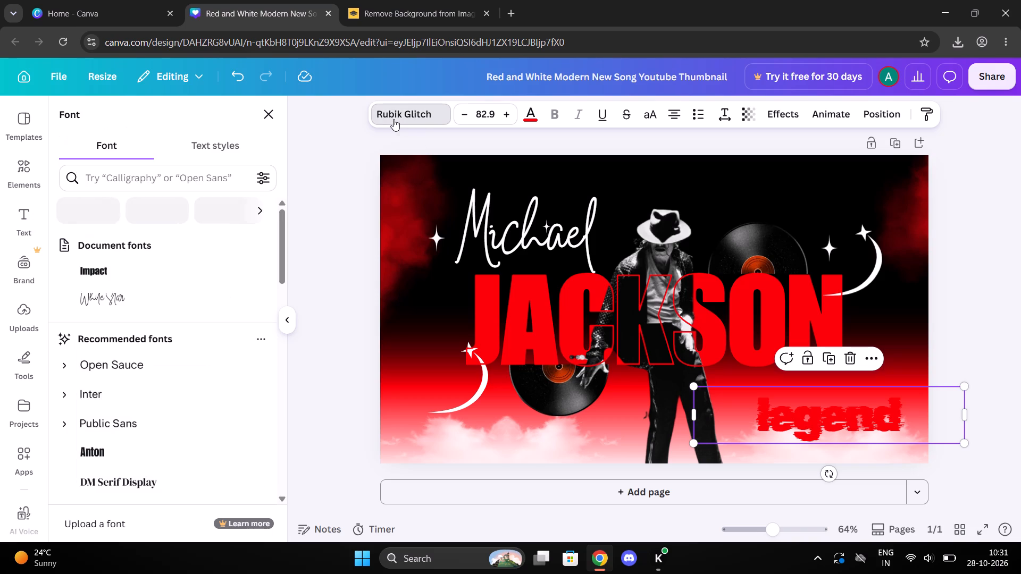
pyautogui.scroll(-4, 207, 335)
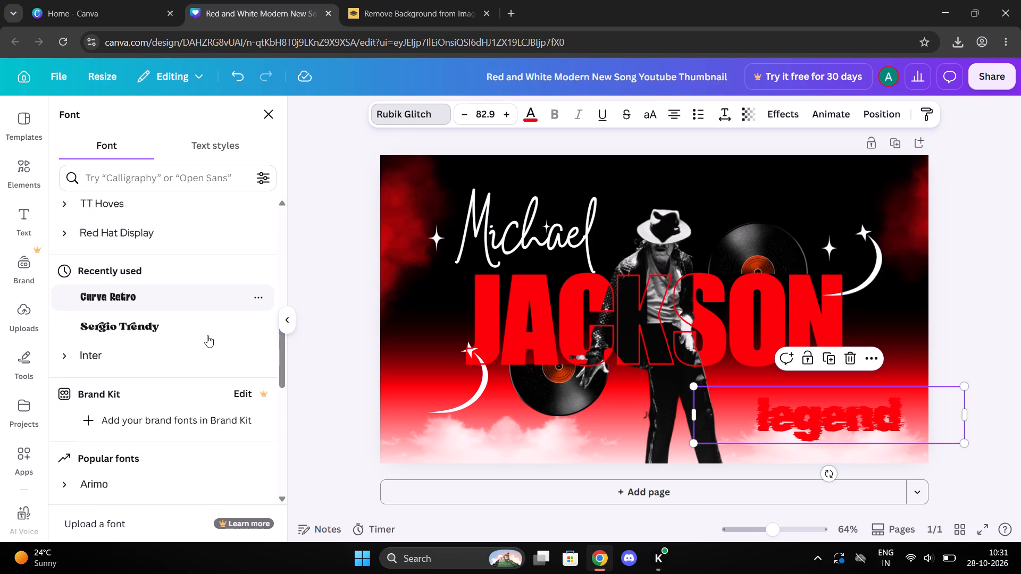
pyautogui.scroll(-1, 207, 335)
pyautogui.click(239, 148)
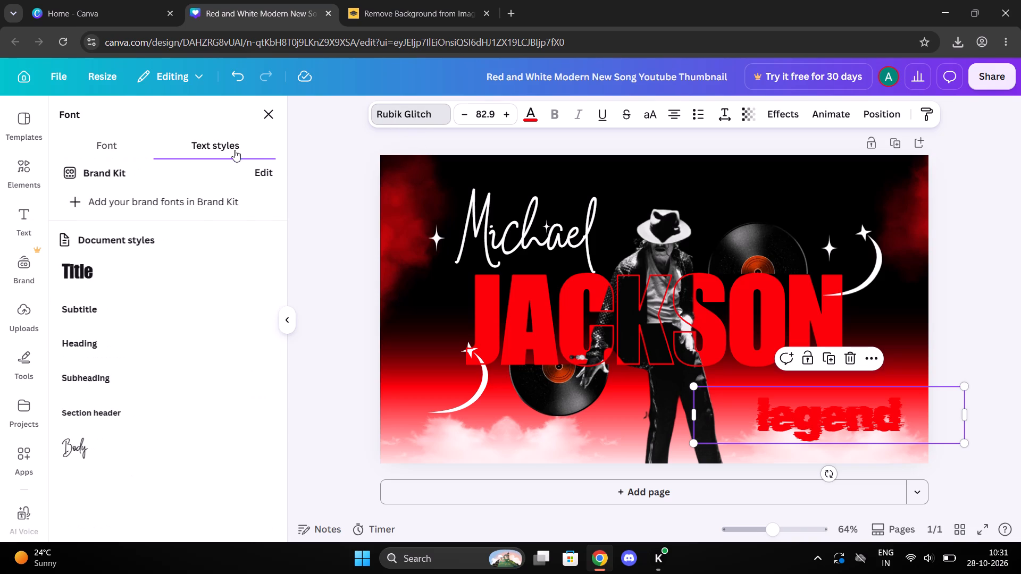
pyautogui.click(118, 144)
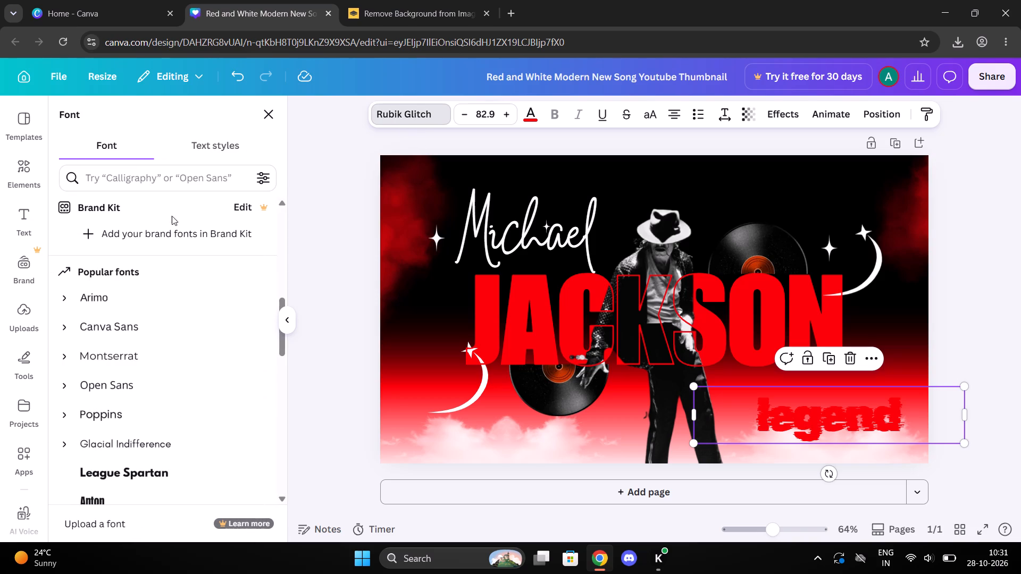
pyautogui.scroll(-10, 173, 332)
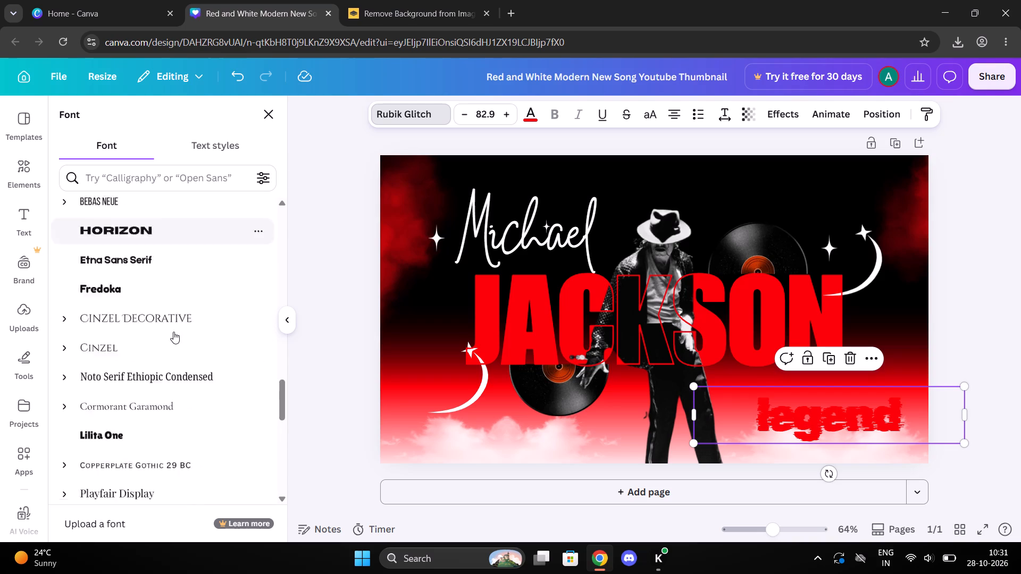
pyautogui.scroll(-4, 173, 332)
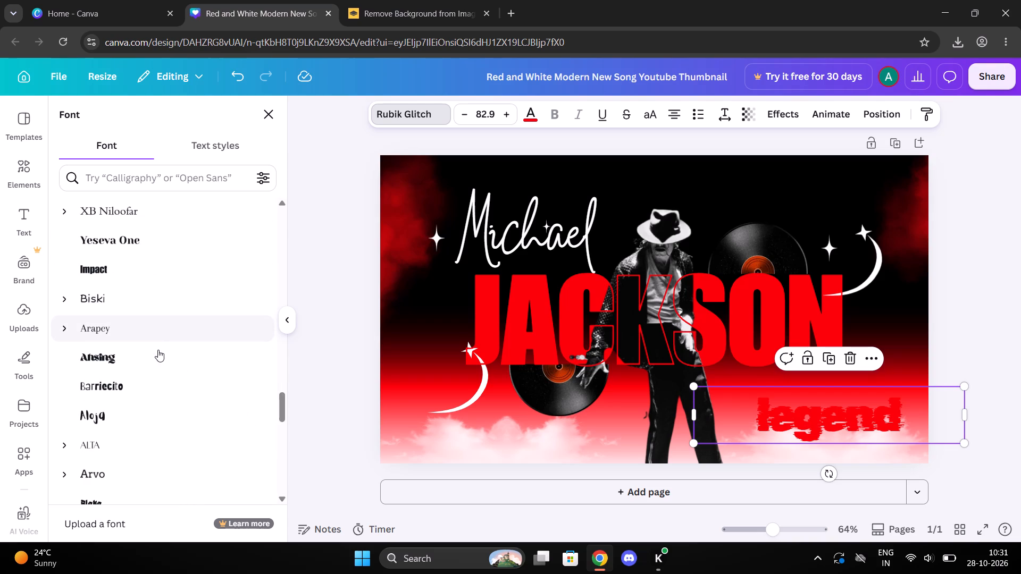
pyautogui.click(157, 351)
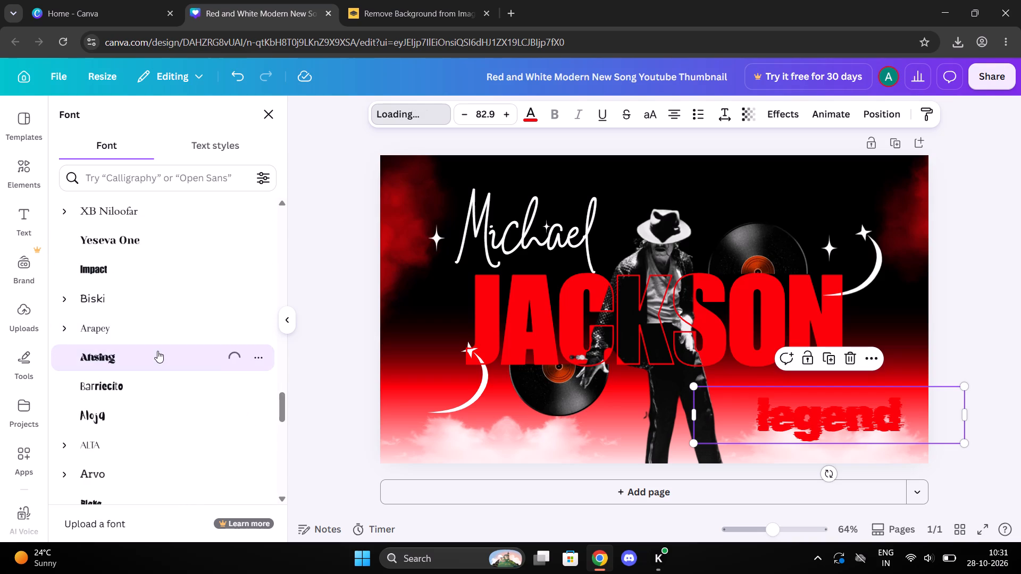
# Recolour the "legend" text with the custom very dark reddish-brown #331B1C.
pyautogui.click(531, 112)
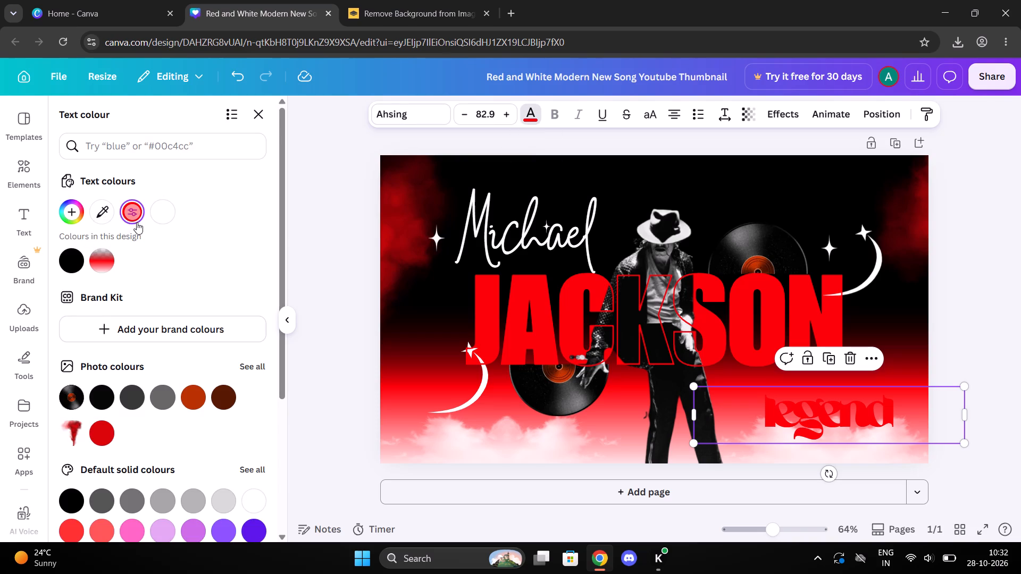
pyautogui.click(138, 222)
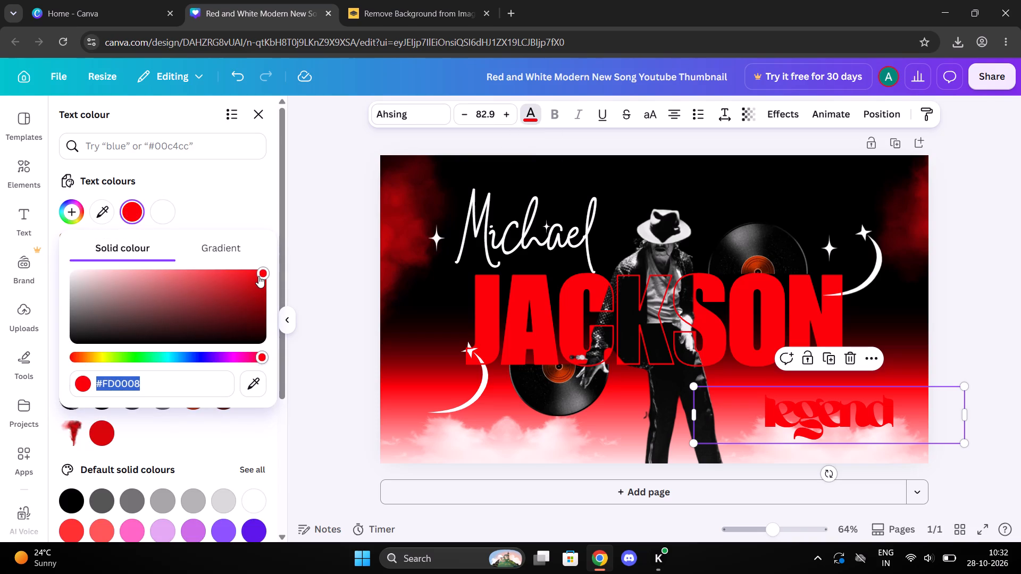
pyautogui.moveTo(258, 276); pyautogui.dragTo(221, 315)
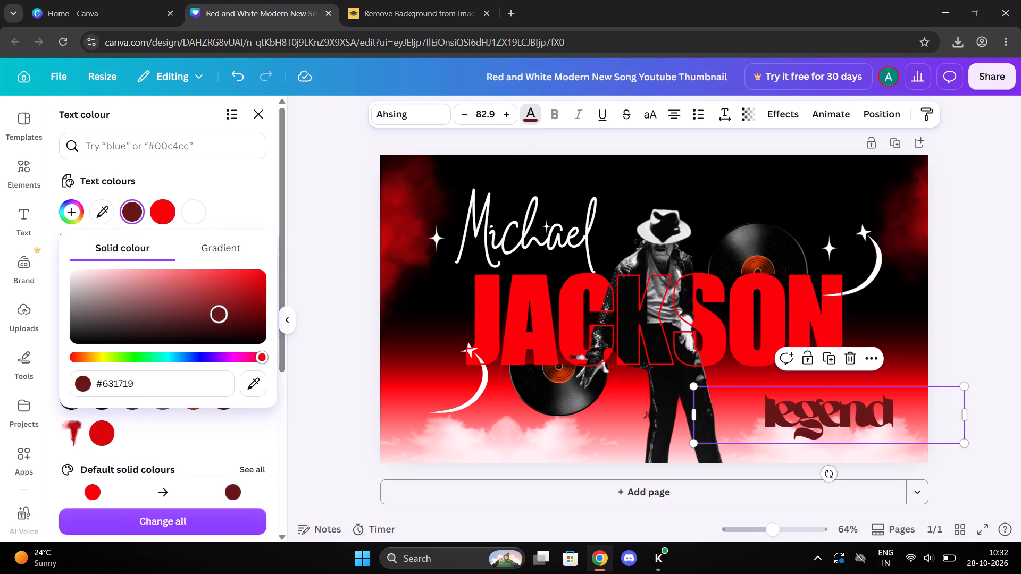
pyautogui.moveTo(221, 315); pyautogui.dragTo(174, 423)
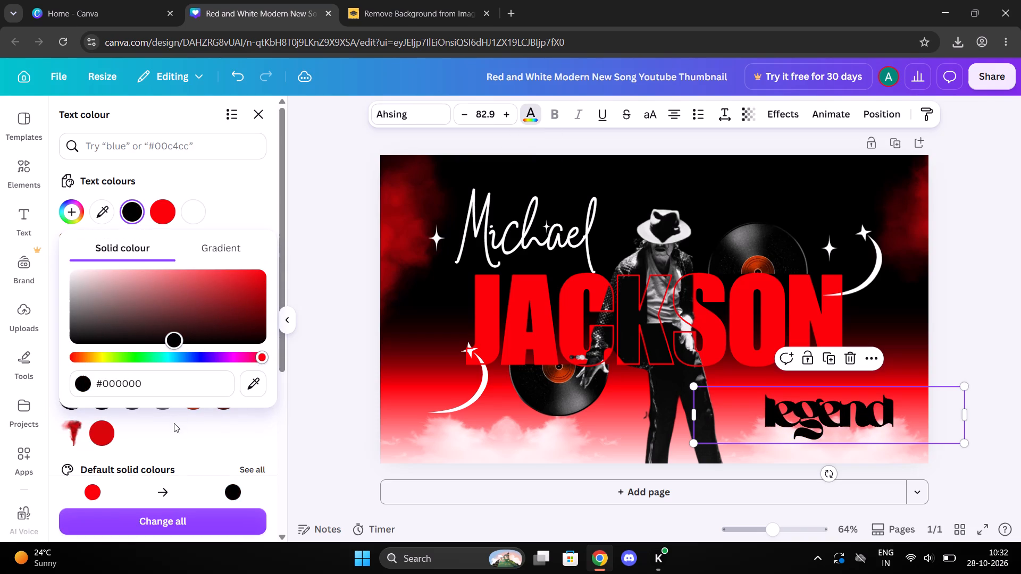
pyautogui.moveTo(174, 423); pyautogui.dragTo(106, 309)
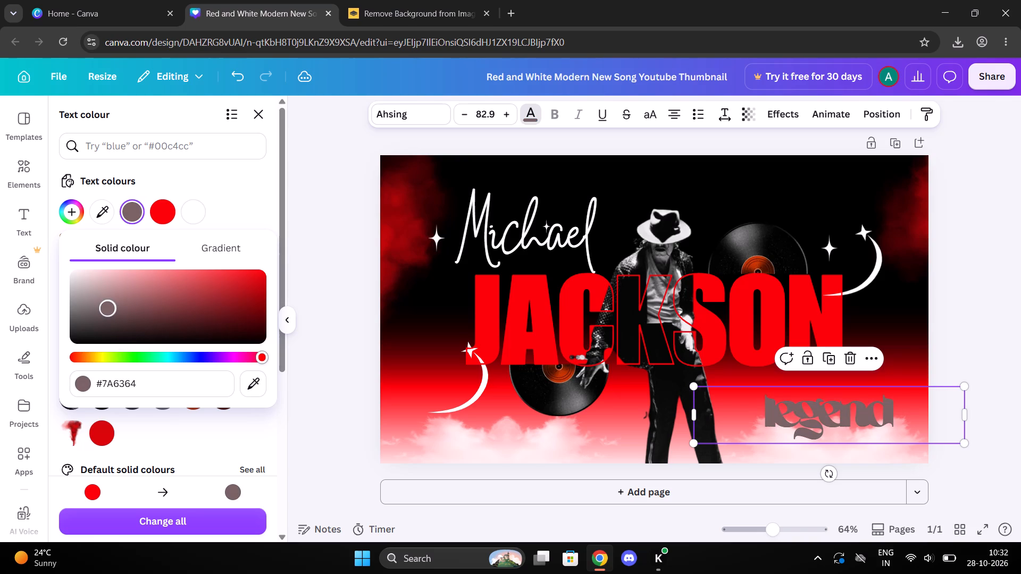
pyautogui.moveTo(106, 309); pyautogui.dragTo(163, 333)
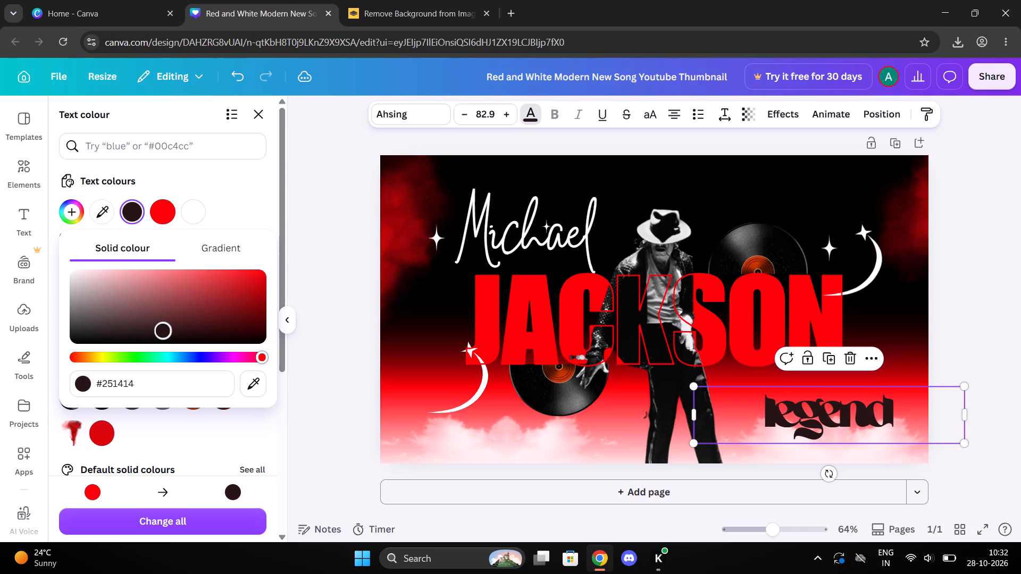
pyautogui.moveTo(163, 333); pyautogui.dragTo(163, 329)
pyautogui.doubleClick(313, 302)
pyautogui.click(313, 302)
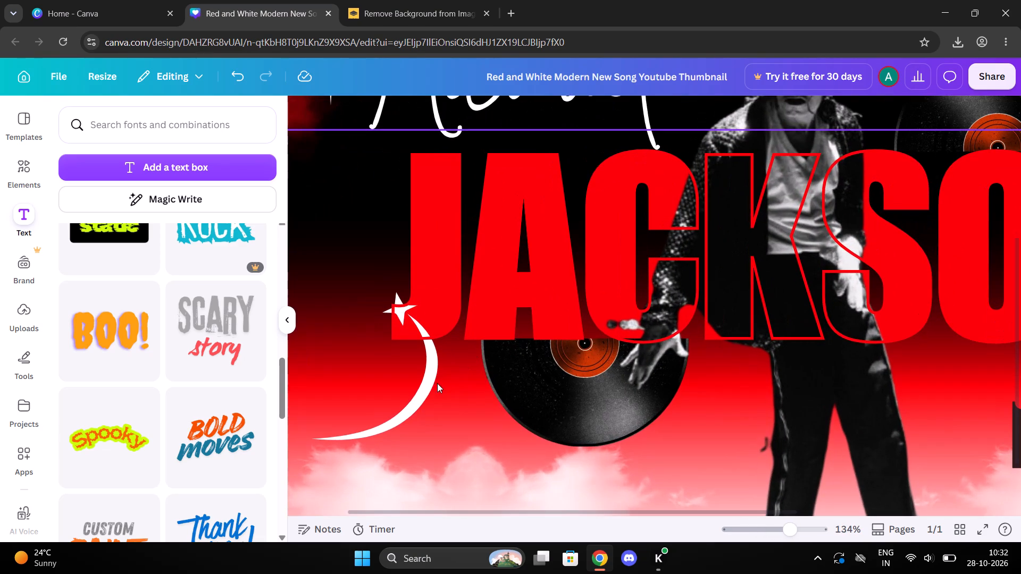
pyautogui.click(431, 385)
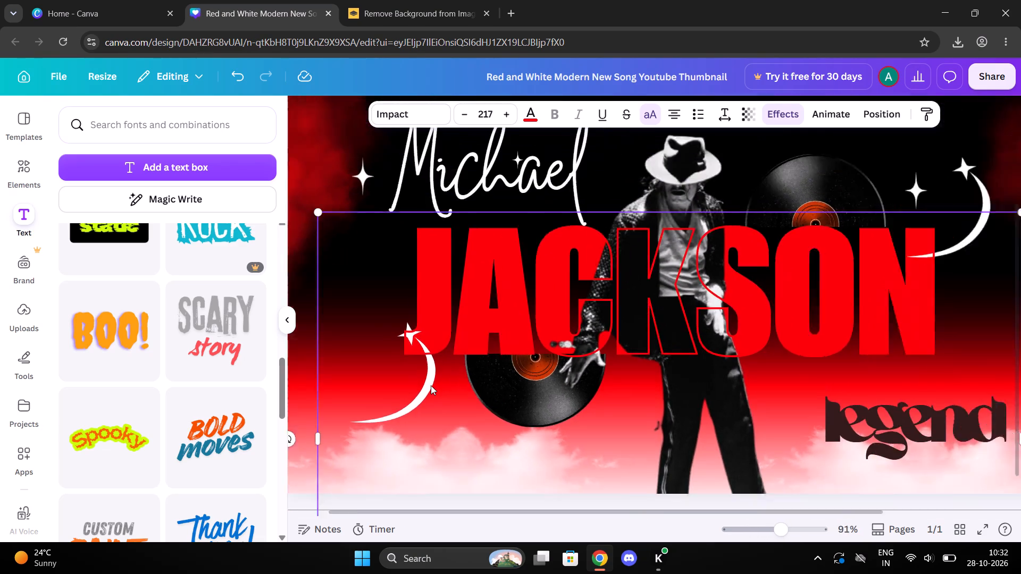
# Try out the "BOO!", "Scary story", "Bold moves", "Spooky" and "Custom Paint" font combinations on the thumbnail, dismissing the upgrade offer.
pyautogui.click(107, 339)
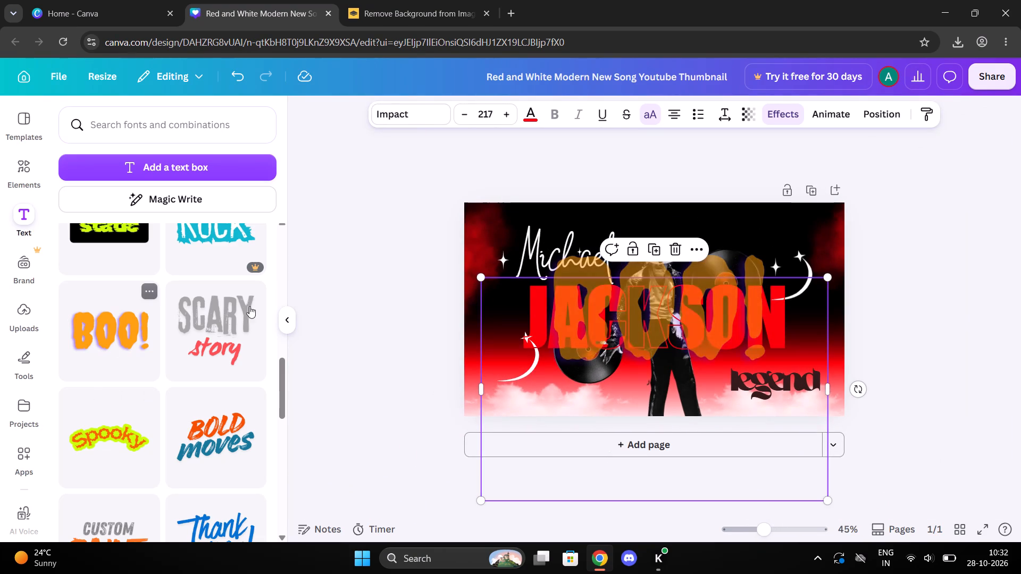
pyautogui.click(199, 326)
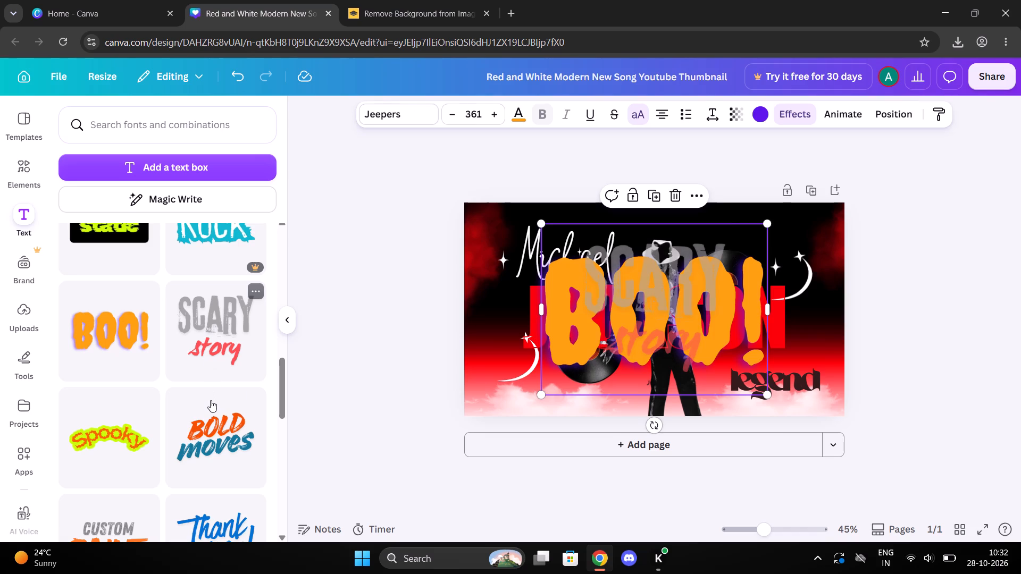
pyautogui.click(211, 400)
pyautogui.click(133, 421)
pyautogui.scroll(-1, 133, 421)
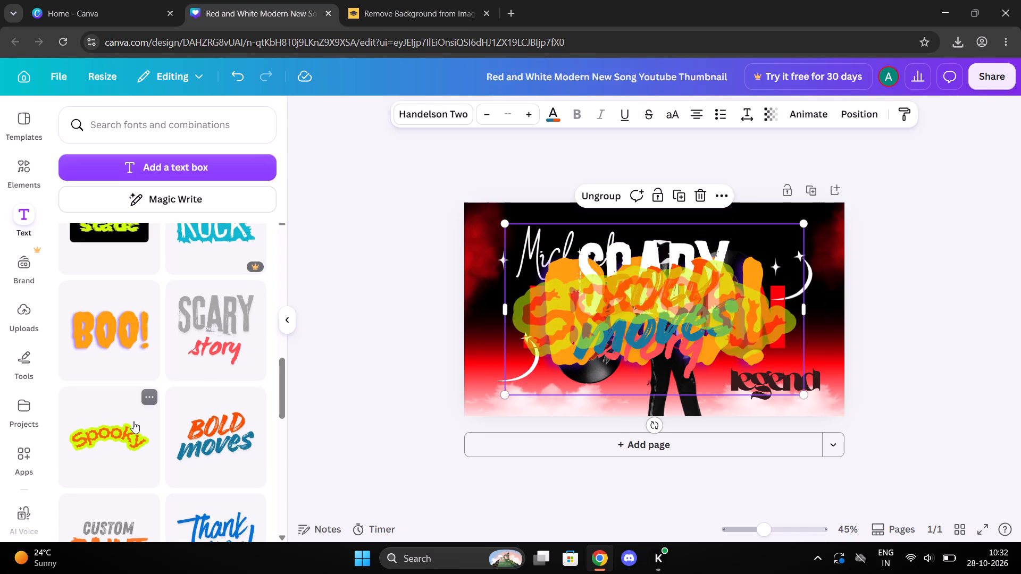
pyautogui.scroll(-1, 133, 421)
pyautogui.click(102, 425)
pyautogui.scroll(-1, 102, 425)
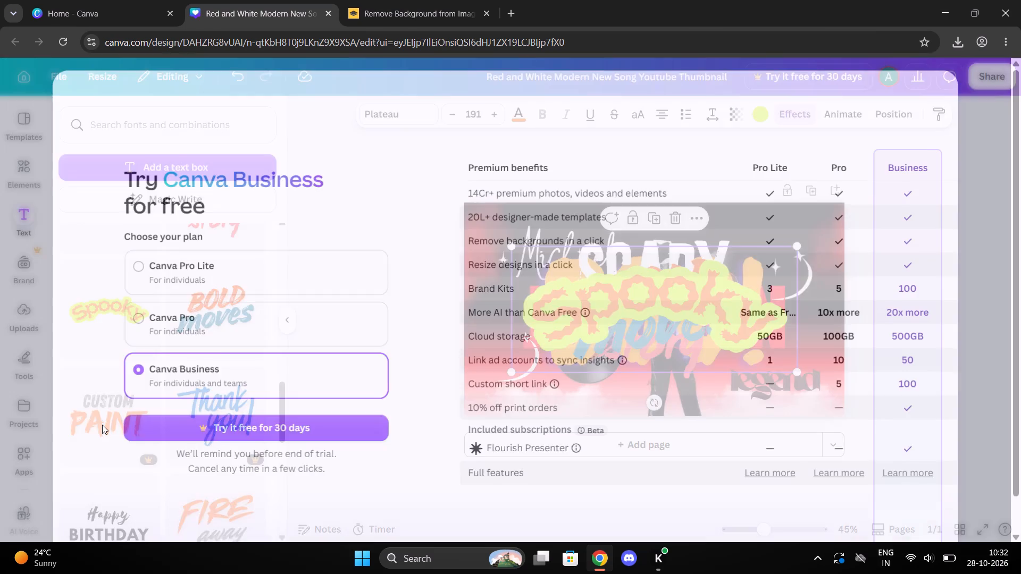
pyautogui.scroll(-2, 102, 425)
pyautogui.click(980, 80)
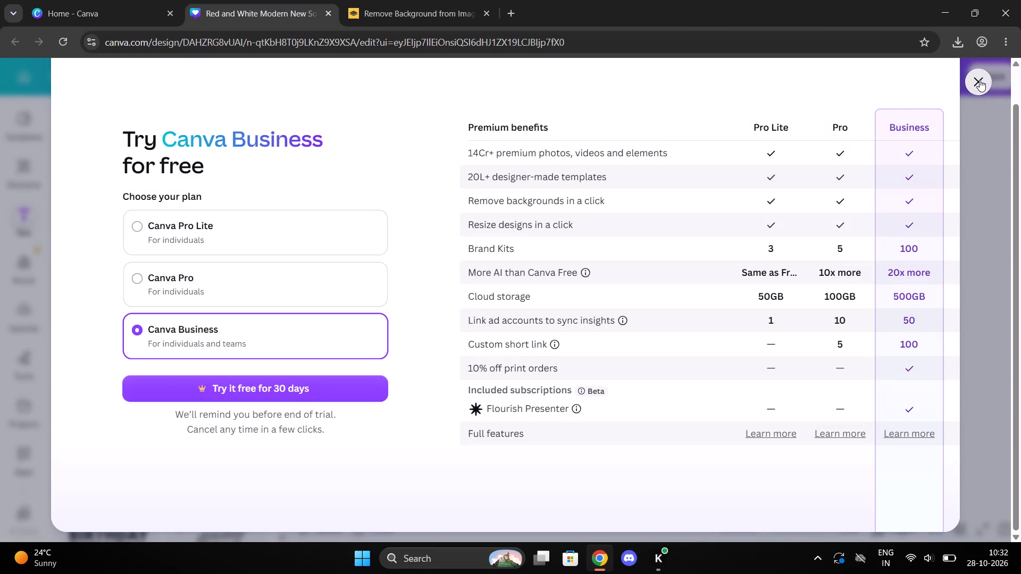
# Add the "Happy BIRTHDAY", "GOLDEN HOUR", "Thank you!", "Happy birthday!" and "GLOW" font combinations to the thumbnail.
pyautogui.scroll(-3, 197, 412)
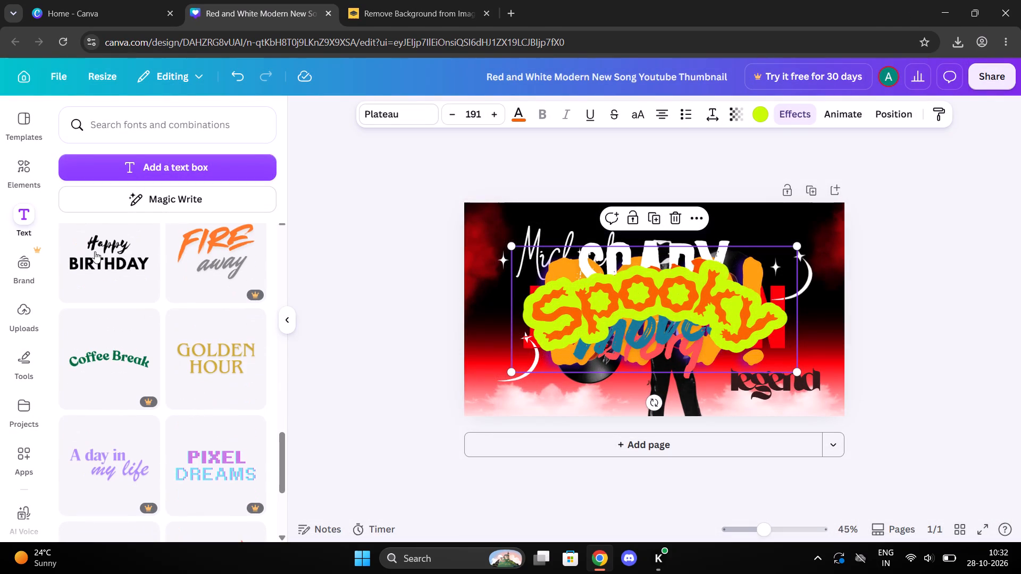
pyautogui.click(95, 251)
pyautogui.click(238, 377)
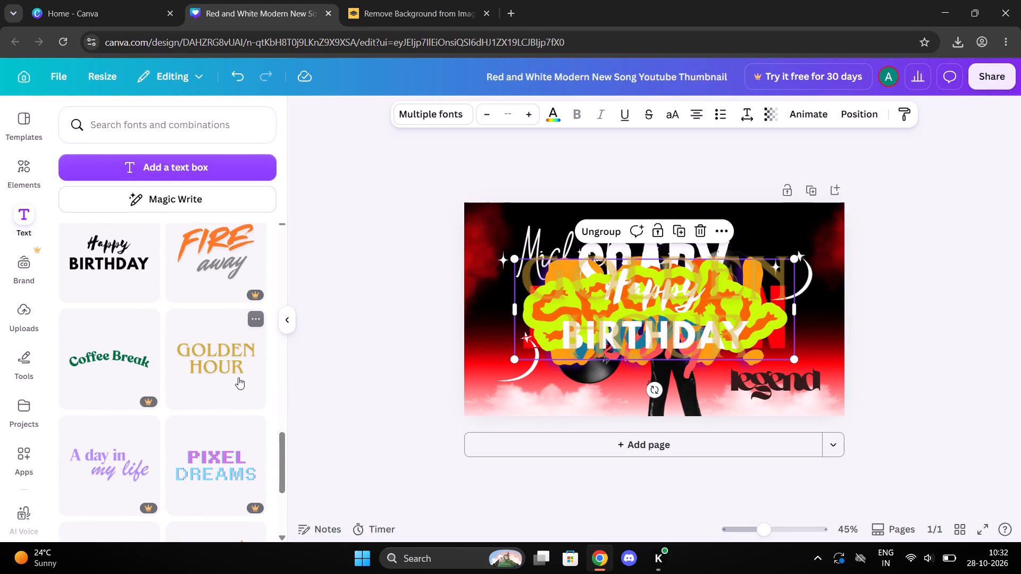
pyautogui.scroll(-3, 238, 377)
pyautogui.click(214, 414)
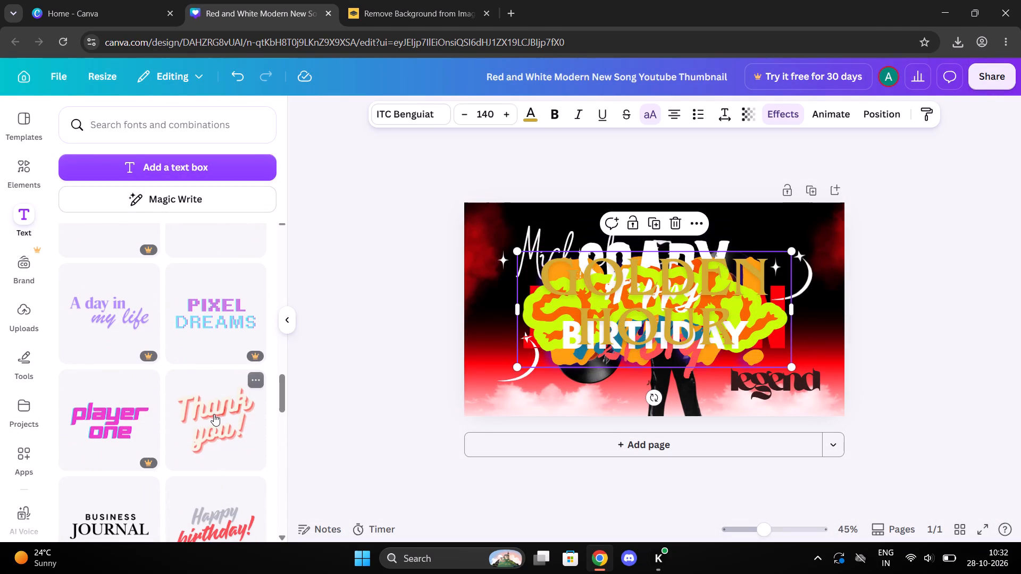
pyautogui.scroll(-2, 214, 414)
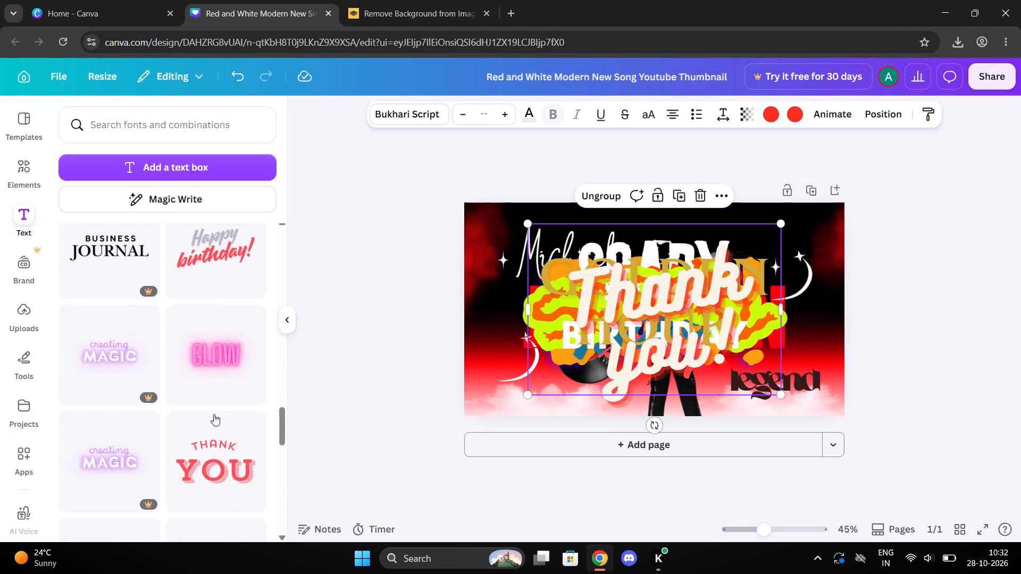
pyautogui.scroll(-1, 214, 414)
pyautogui.click(215, 252)
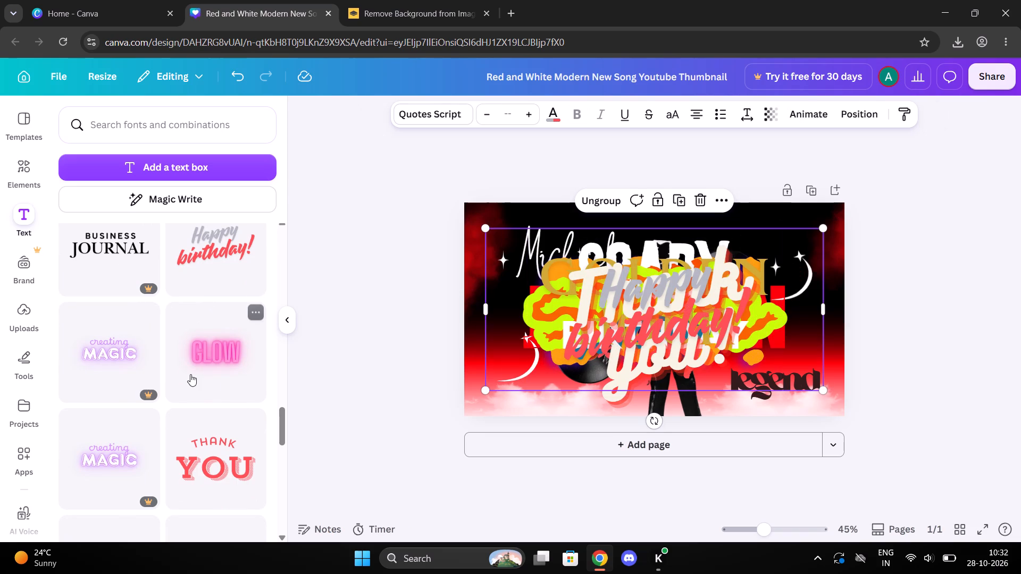
pyautogui.click(190, 374)
# Add the "Now Open!" and yellow "COMING SOON" font combinations over the thumbnail, and collapse the text library.
pyautogui.scroll(-2, 190, 374)
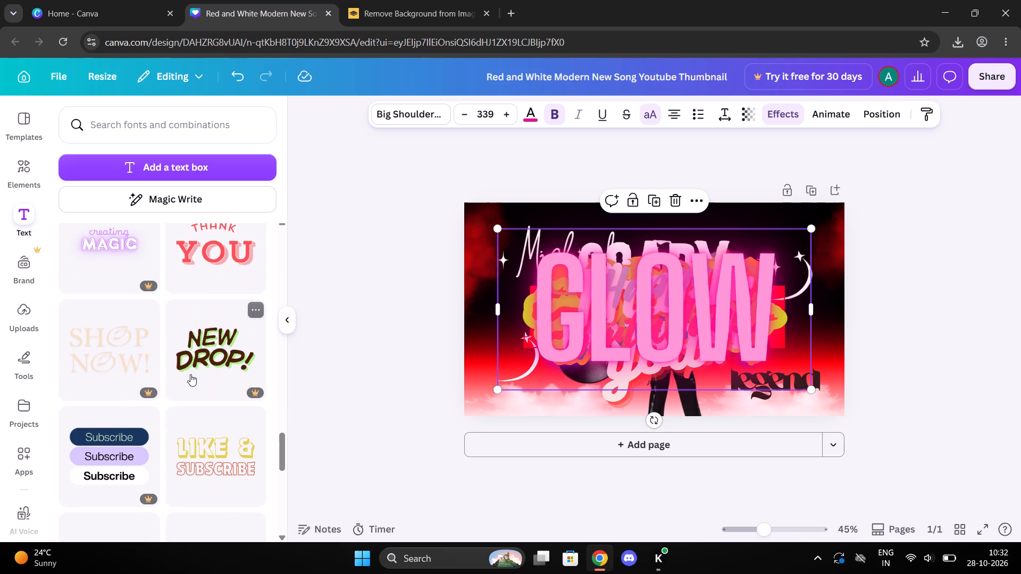
pyautogui.scroll(-5, 190, 374)
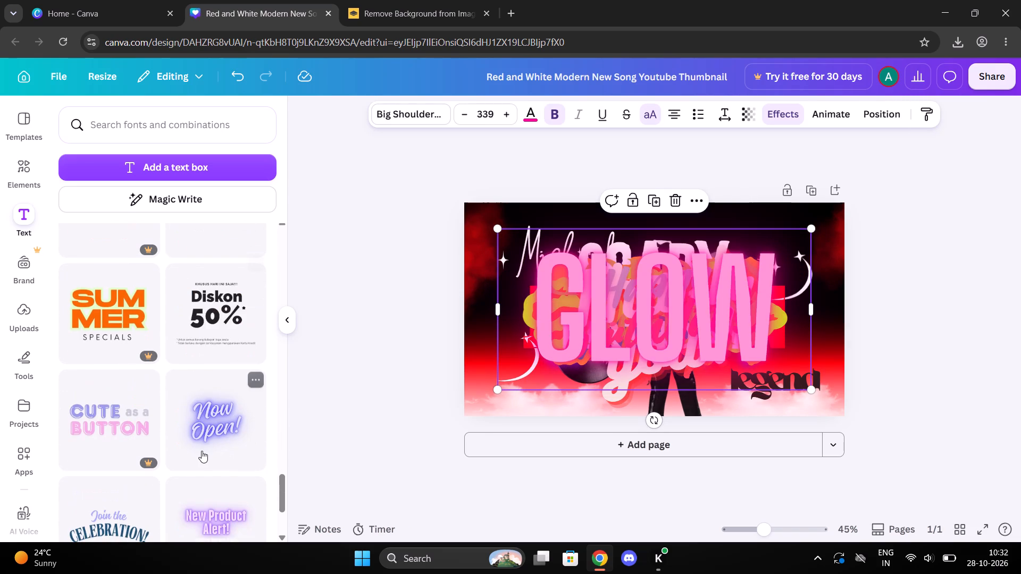
pyautogui.click(202, 451)
pyautogui.scroll(-3, 202, 451)
pyautogui.scroll(-3, 137, 367)
pyautogui.scroll(1, 218, 391)
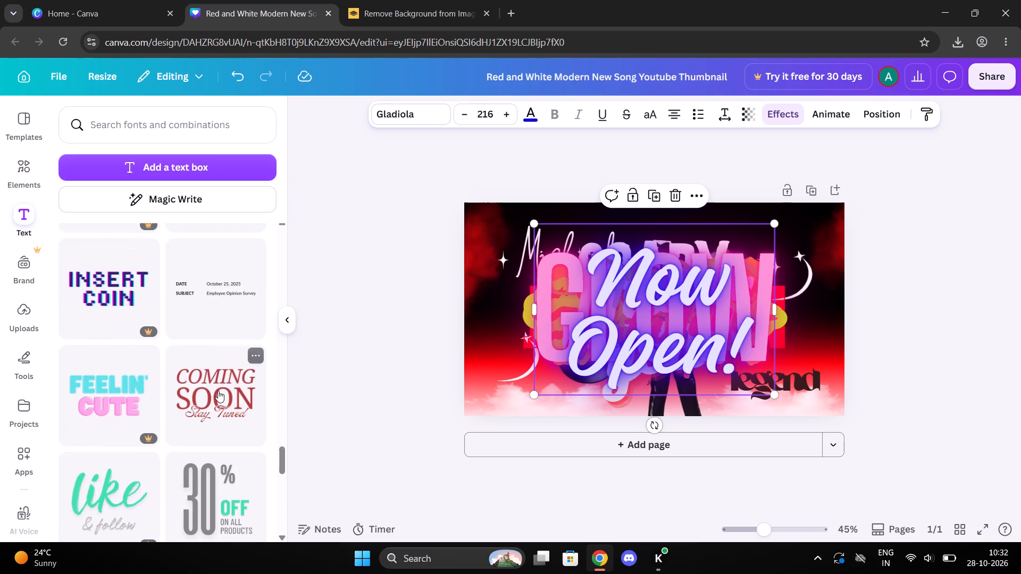
pyautogui.scroll(2, 218, 391)
pyautogui.click(218, 391)
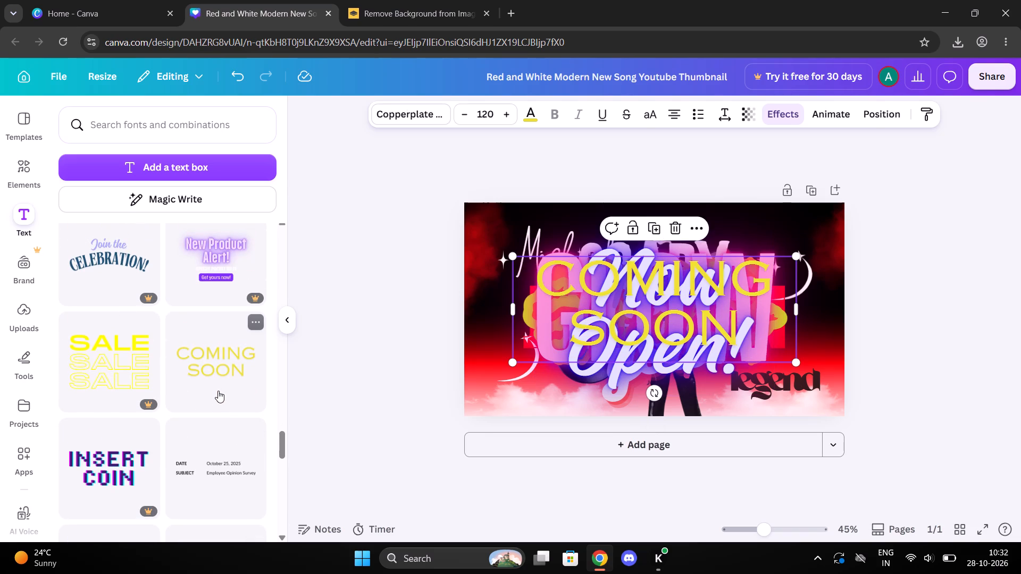
pyautogui.click(400, 300)
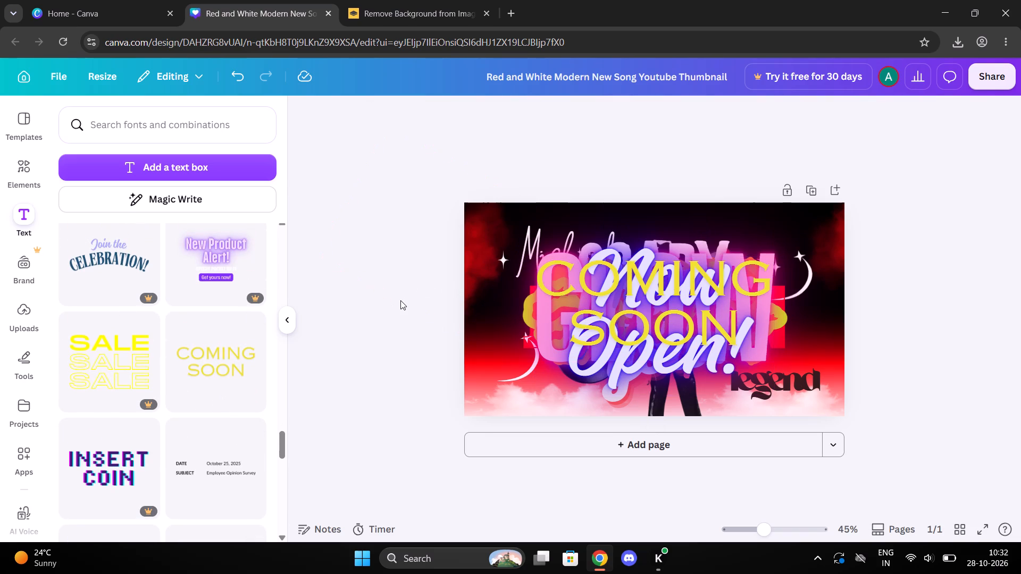
pyautogui.click(293, 318)
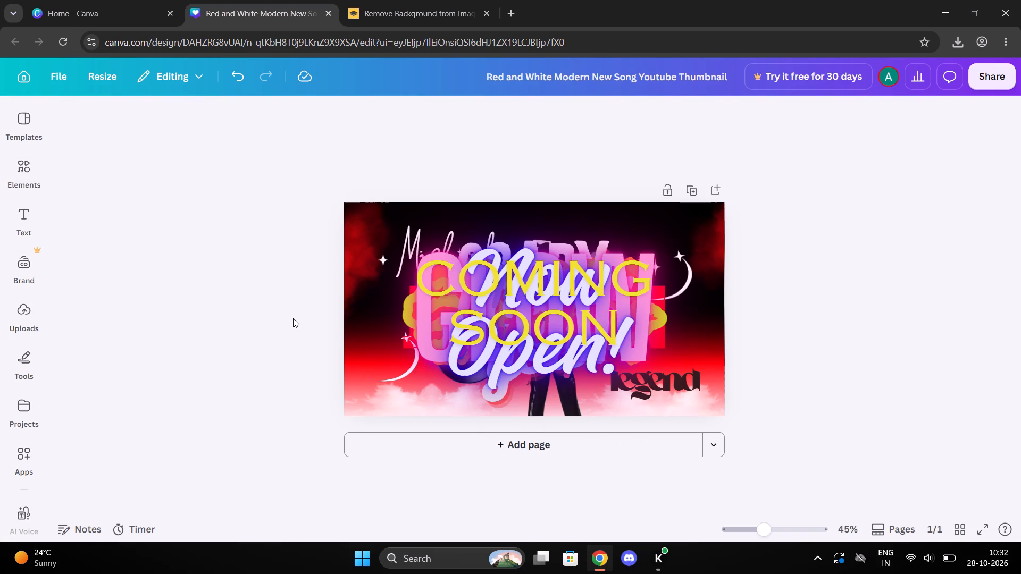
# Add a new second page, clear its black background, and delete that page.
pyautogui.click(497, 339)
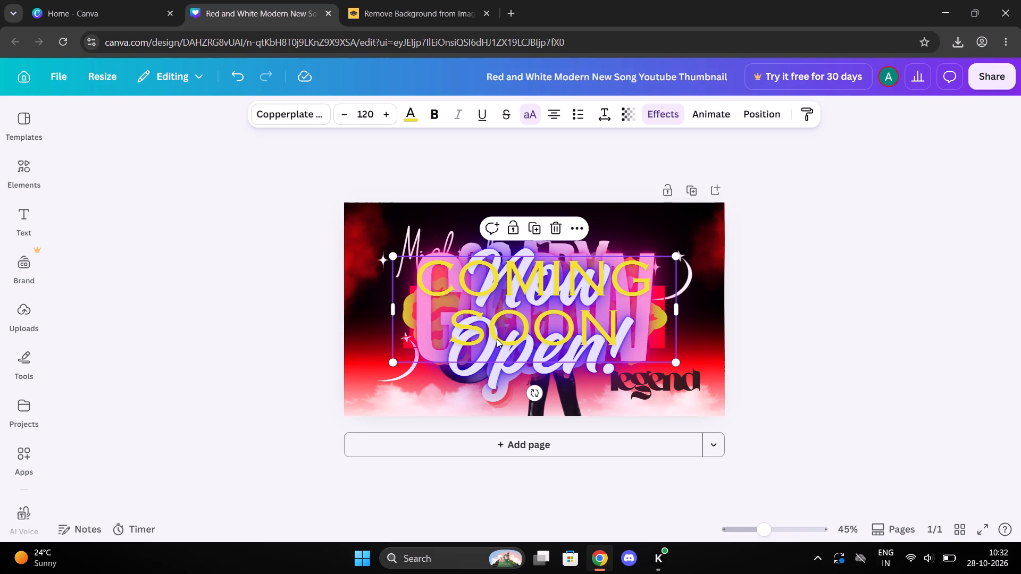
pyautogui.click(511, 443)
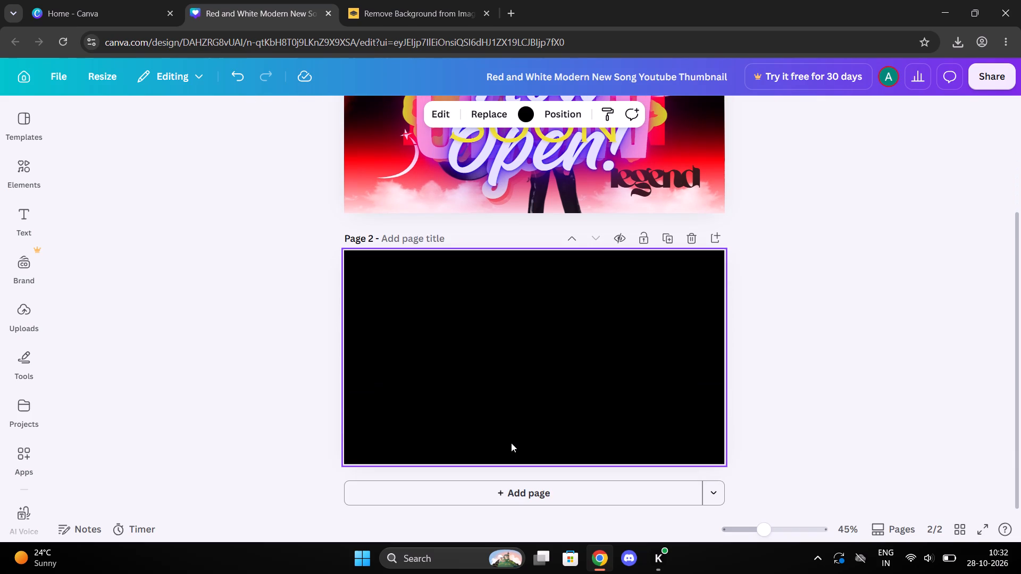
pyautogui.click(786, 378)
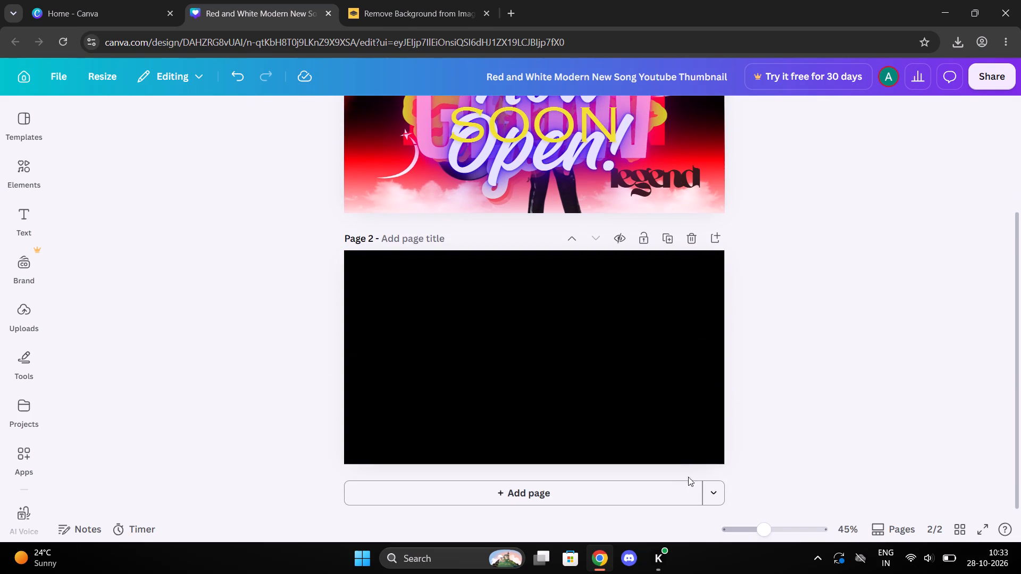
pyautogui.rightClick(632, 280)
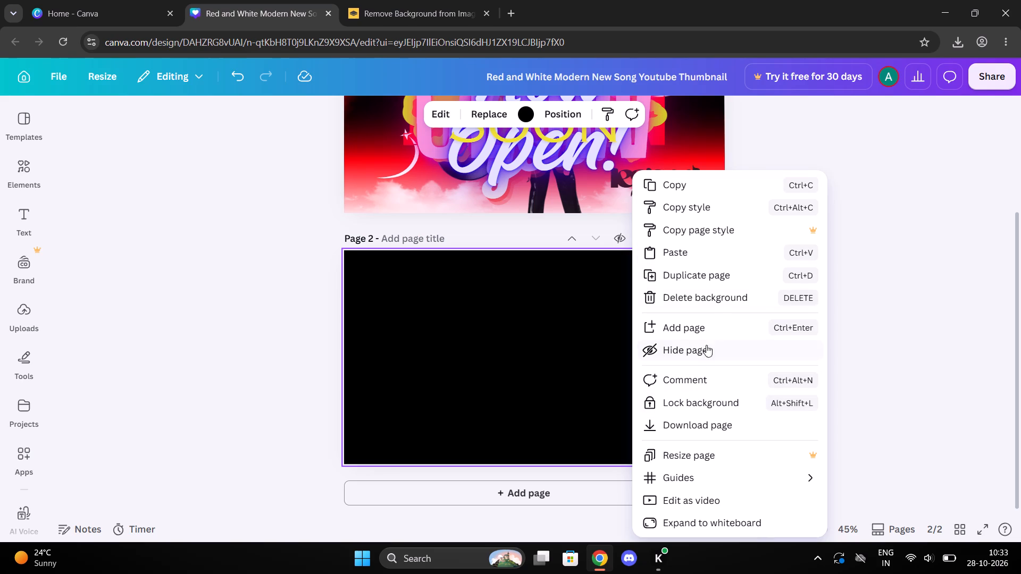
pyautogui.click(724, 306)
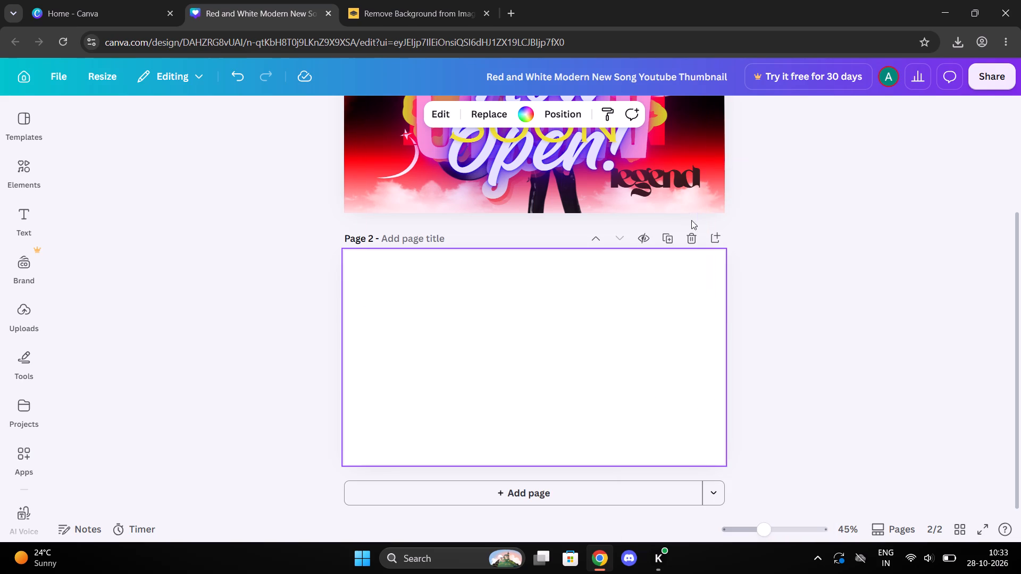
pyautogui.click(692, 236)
# Duplicate the thumbnail page and delete the "COMING SOON" text from the copy on page 2.
pyautogui.scroll(3, 692, 236)
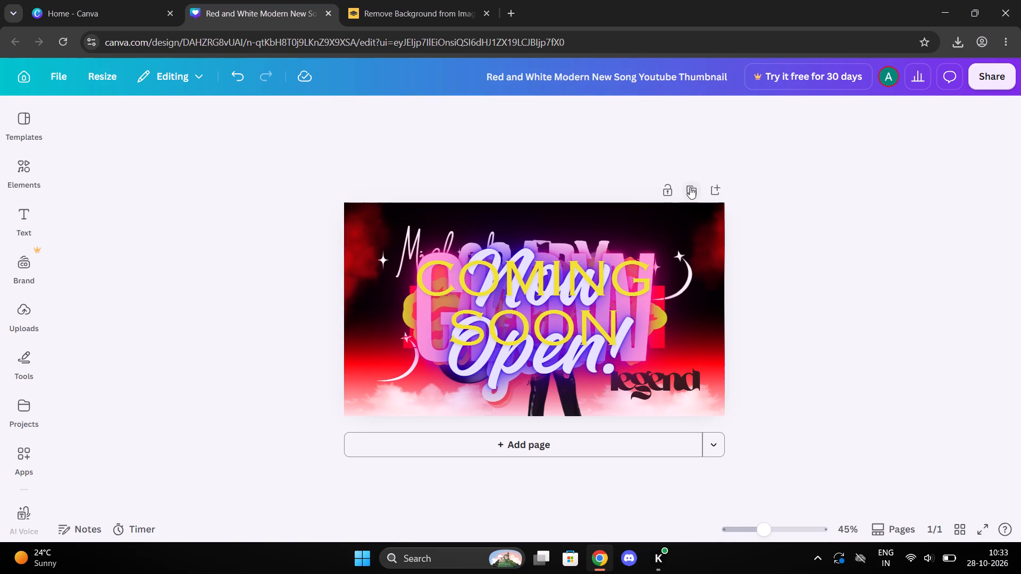
pyautogui.click(690, 188)
pyautogui.click(527, 336)
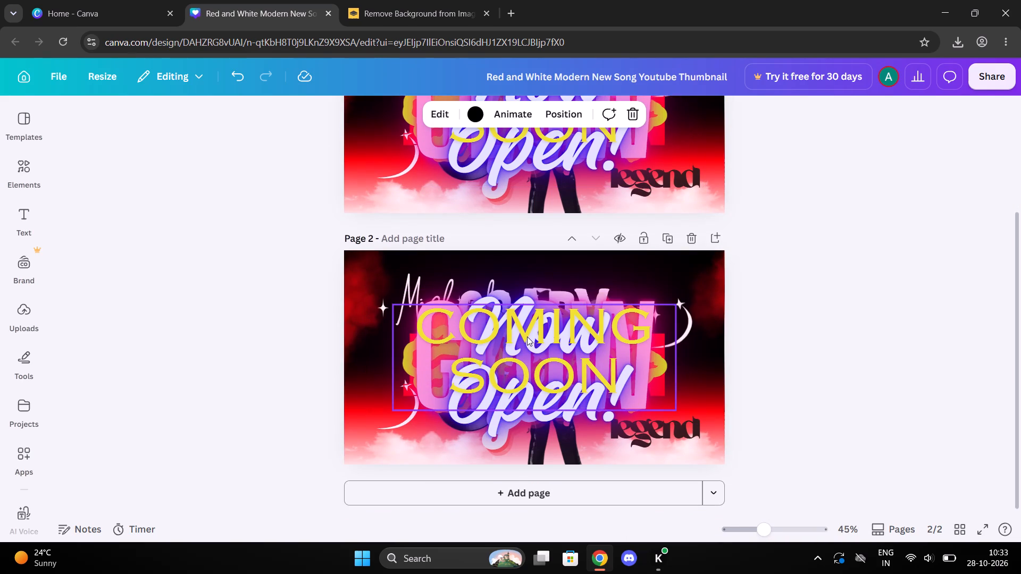
pyautogui.click(550, 277)
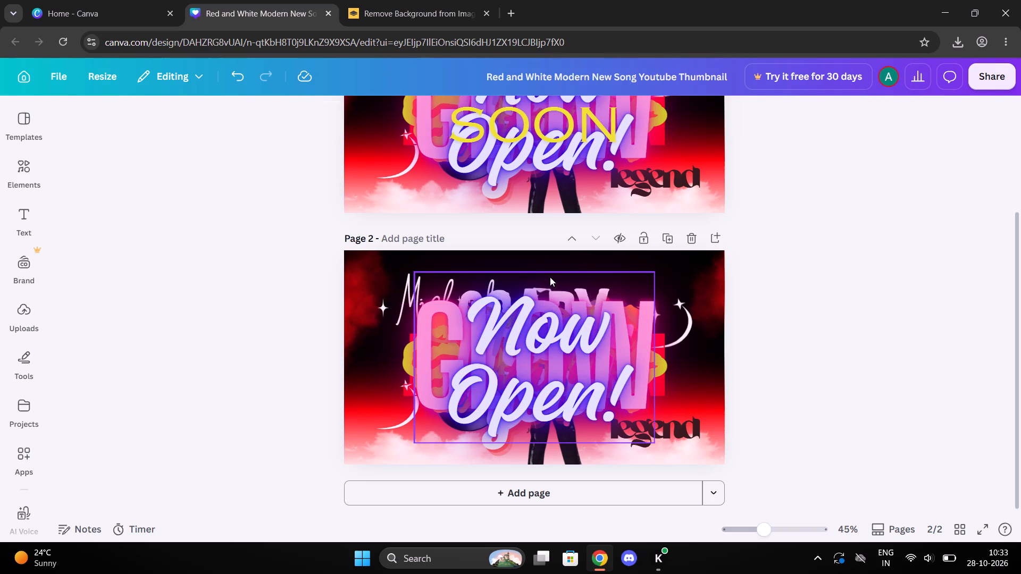
# Duplicate the latest page twice in succession, deleting "Now Open!" from page 3 and "GLOW" from page 4.
pyautogui.click(668, 241)
pyautogui.click(555, 322)
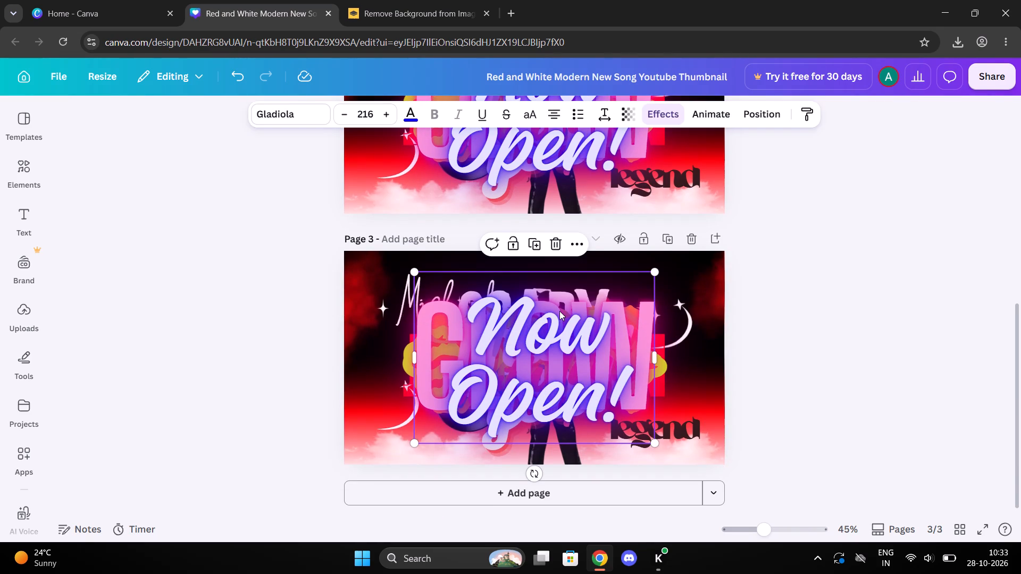
pyautogui.click(563, 246)
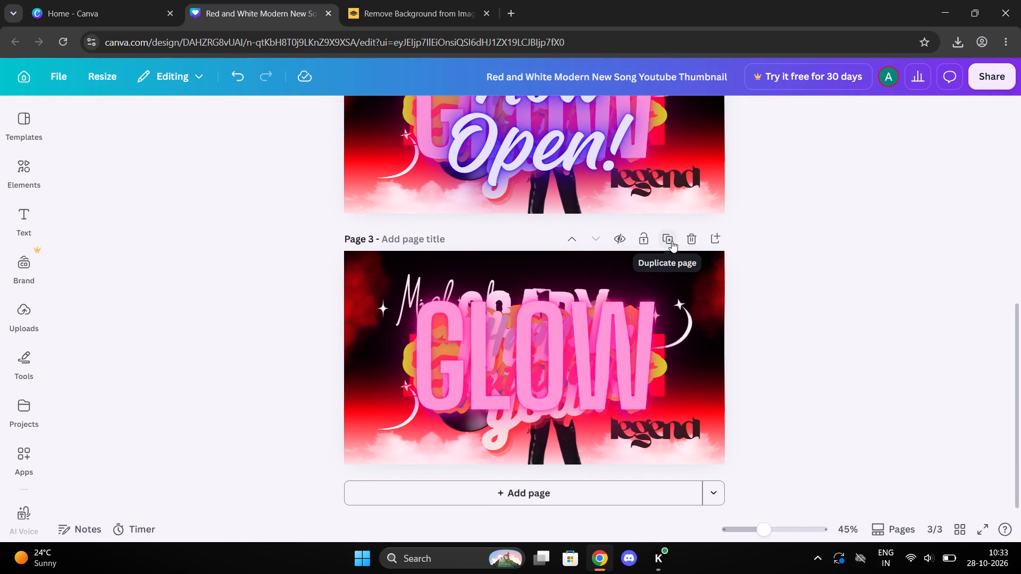
pyautogui.click(672, 241)
pyautogui.click(549, 345)
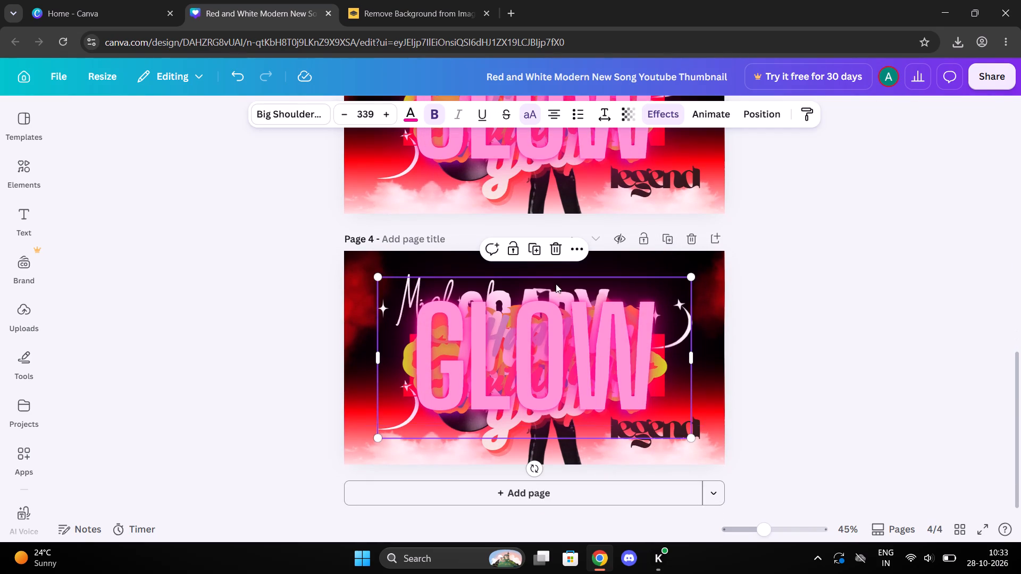
pyautogui.click(559, 252)
# Duplicate the latest page twice in succession, deleting "Happy birthday!" from page 5 and "Thank you!" from page 6.
pyautogui.click(673, 232)
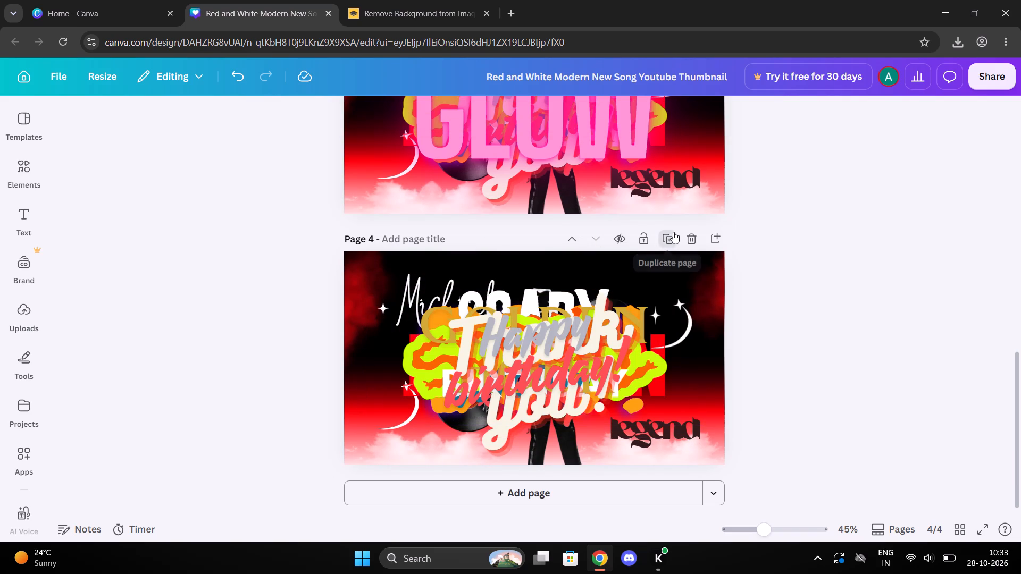
pyautogui.click(557, 340)
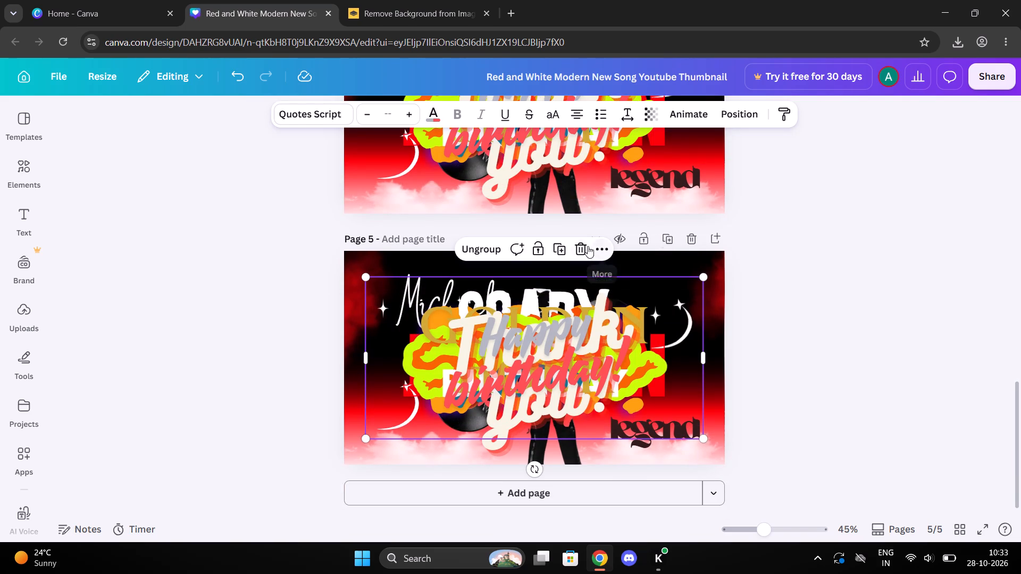
pyautogui.click(578, 247)
pyautogui.click(666, 237)
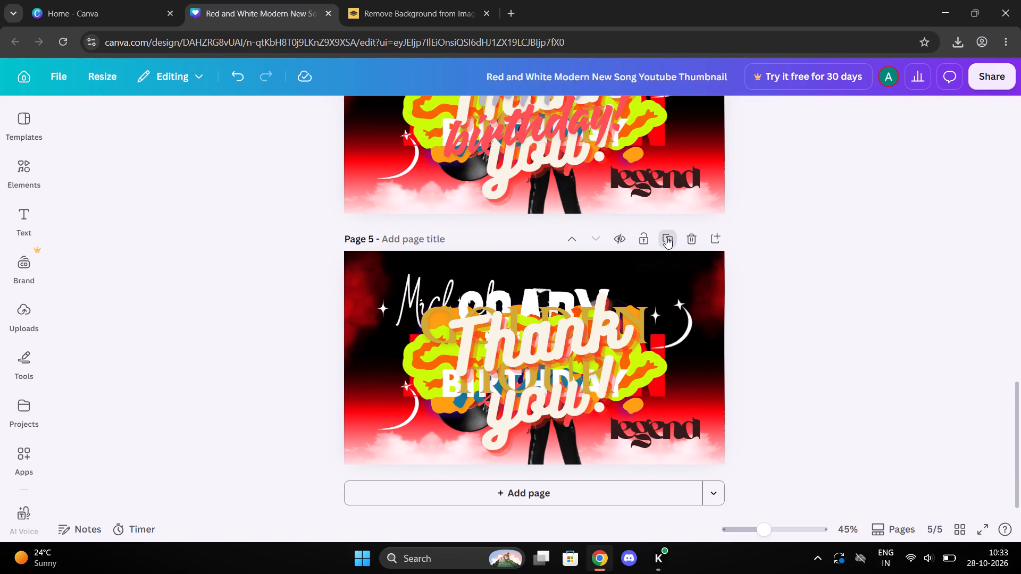
pyautogui.click(528, 370)
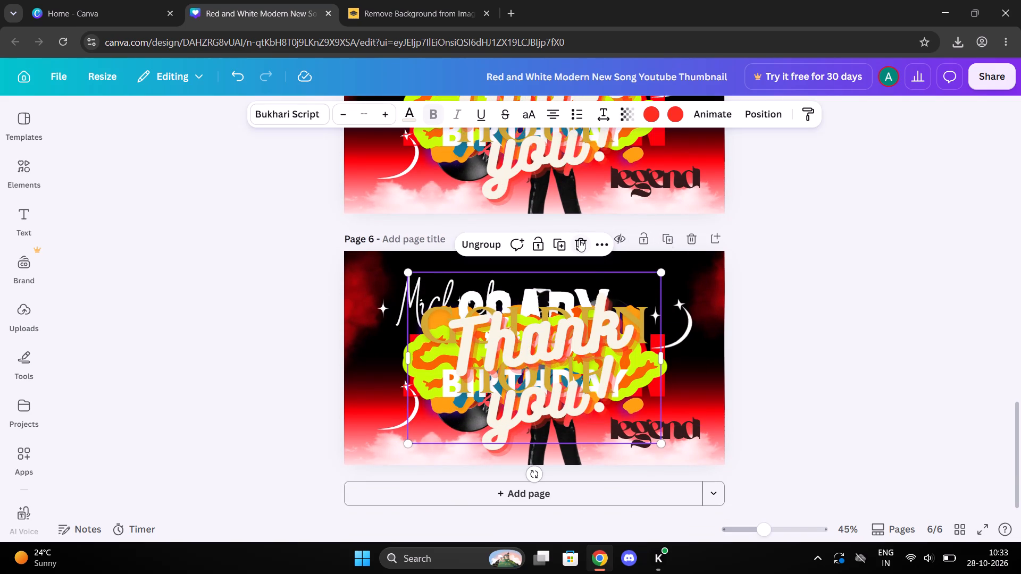
pyautogui.click(579, 241)
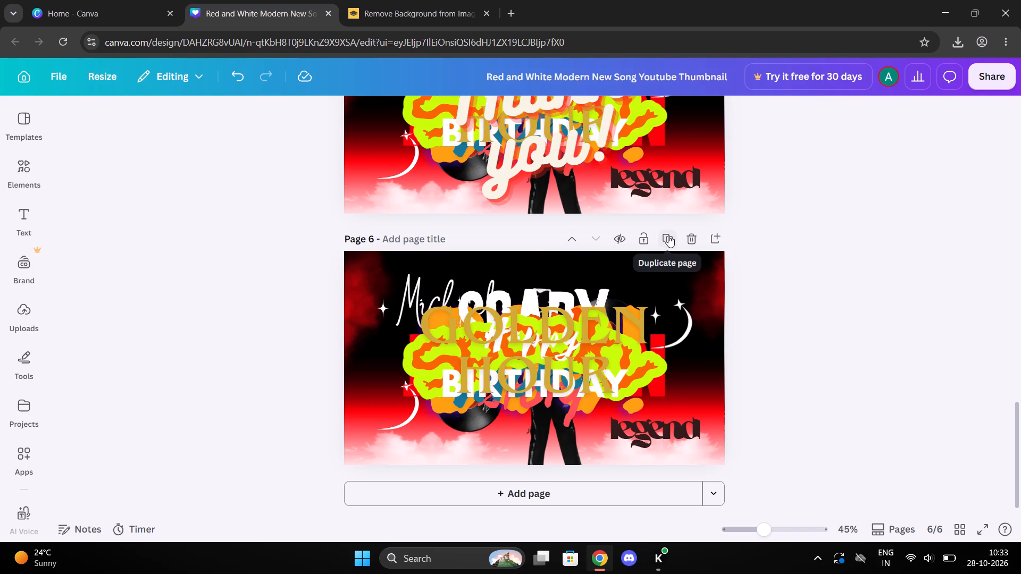
# Duplicate the latest page twice in succession, deleting "GOLDEN HOUR" from page 7 and "Happy BIRTHDAY" from page 8.
pyautogui.click(668, 235)
pyautogui.click(581, 328)
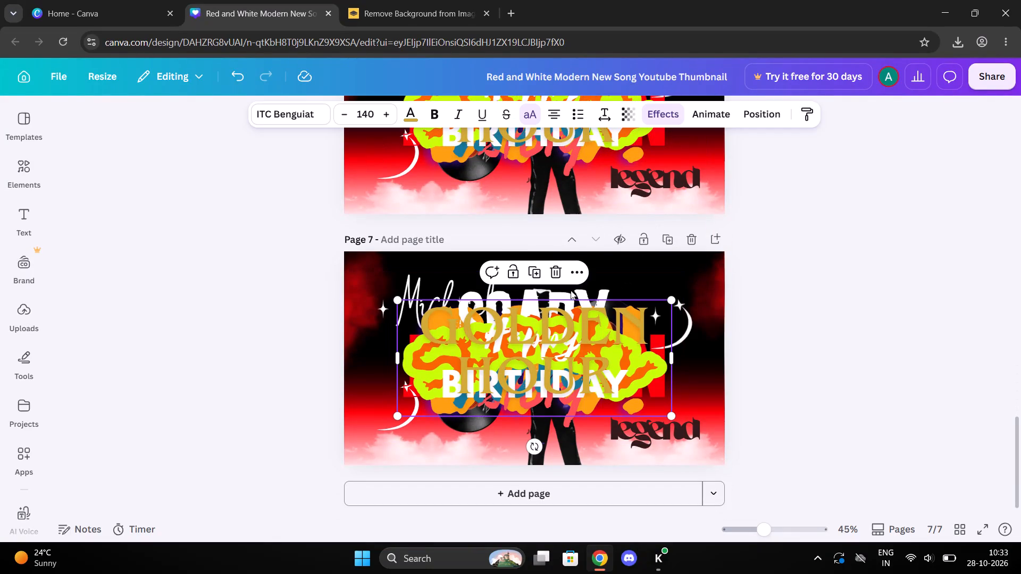
pyautogui.click(557, 273)
pyautogui.click(668, 237)
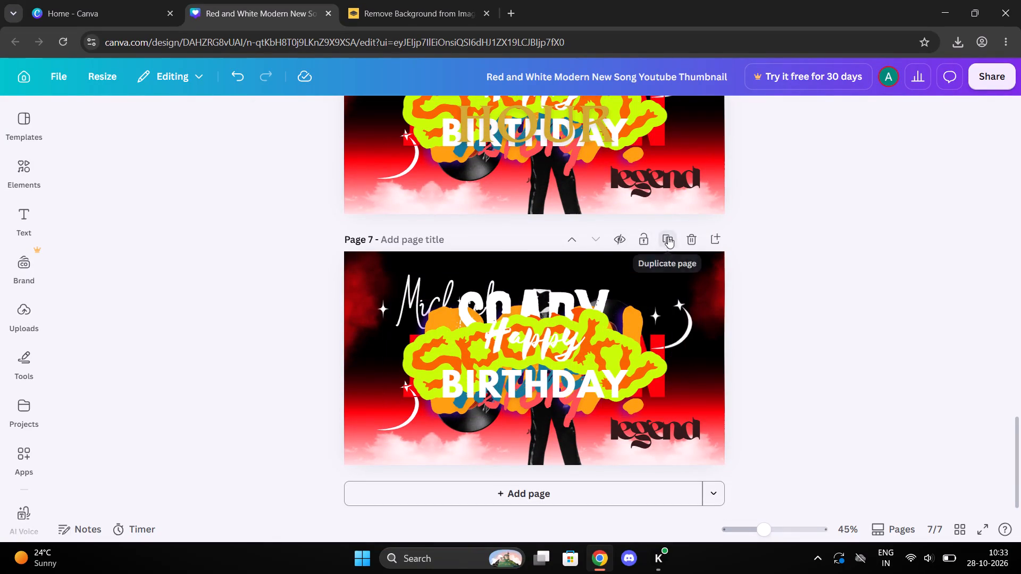
pyautogui.click(548, 341)
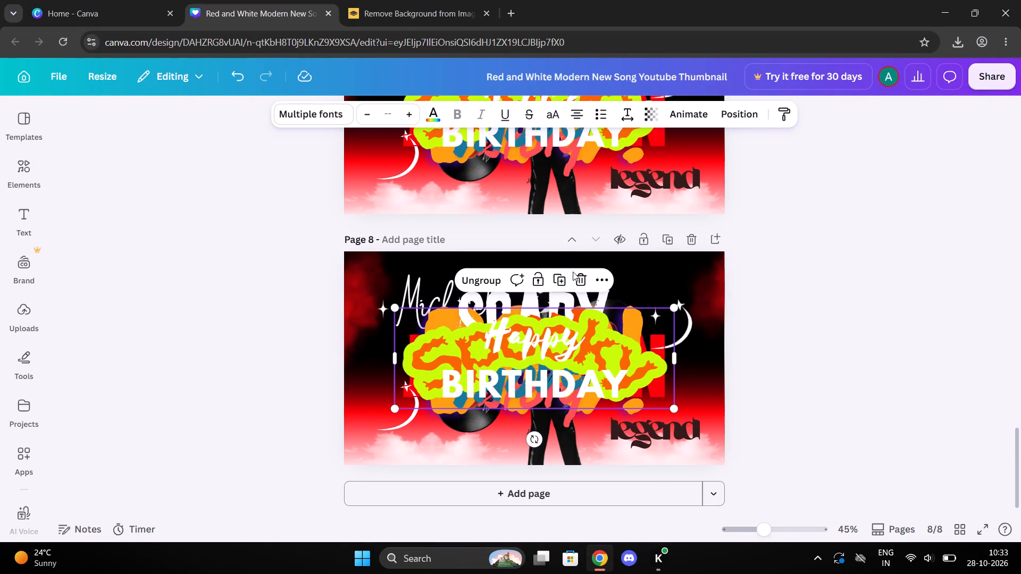
pyautogui.click(584, 278)
# Duplicate the latest page twice in succession, deleting "Spooky" from page 9 and "BOLD moves" from page 10.
pyautogui.click(671, 240)
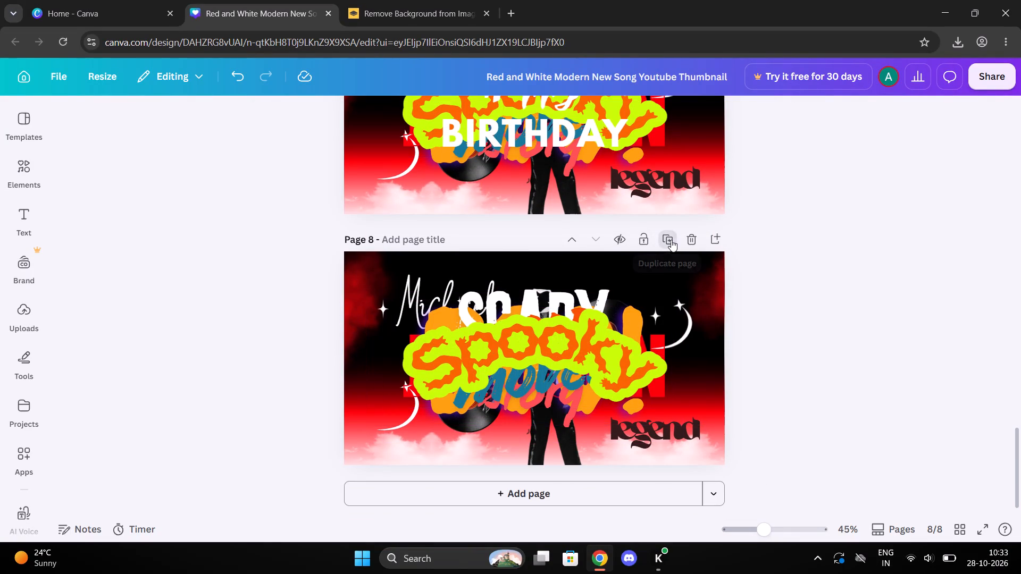
pyautogui.click(599, 317)
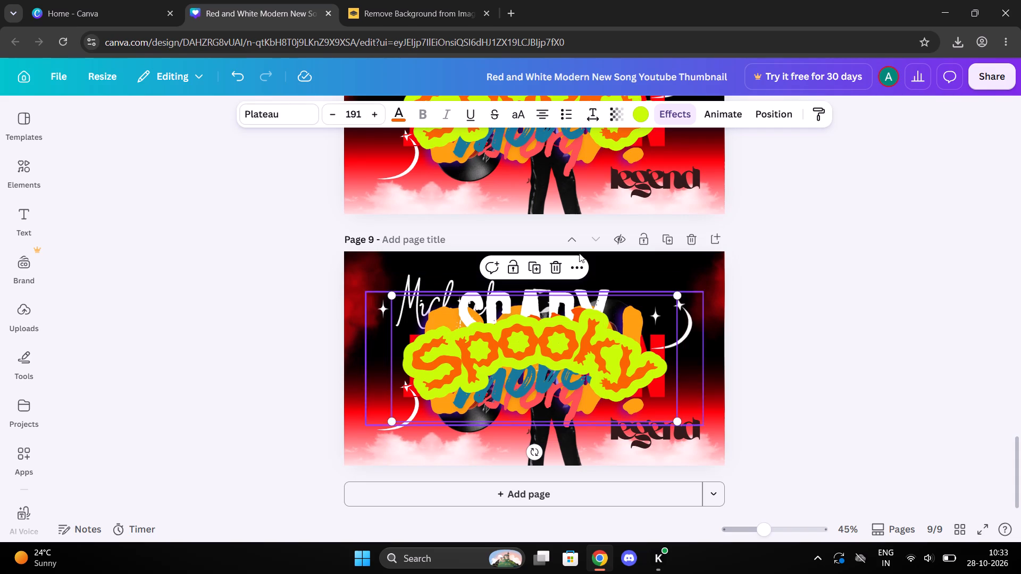
pyautogui.click(560, 264)
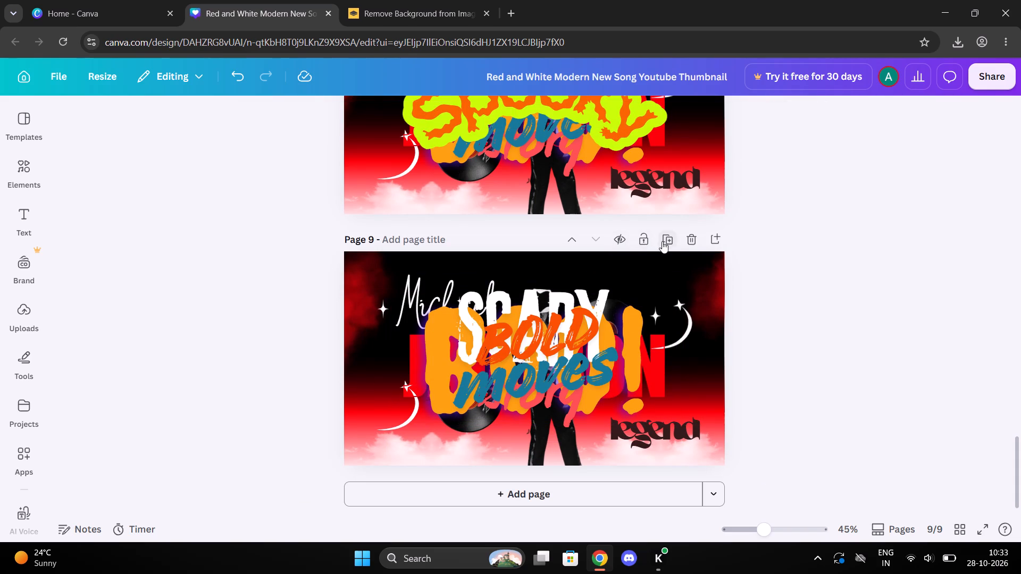
pyautogui.click(663, 241)
pyautogui.click(546, 327)
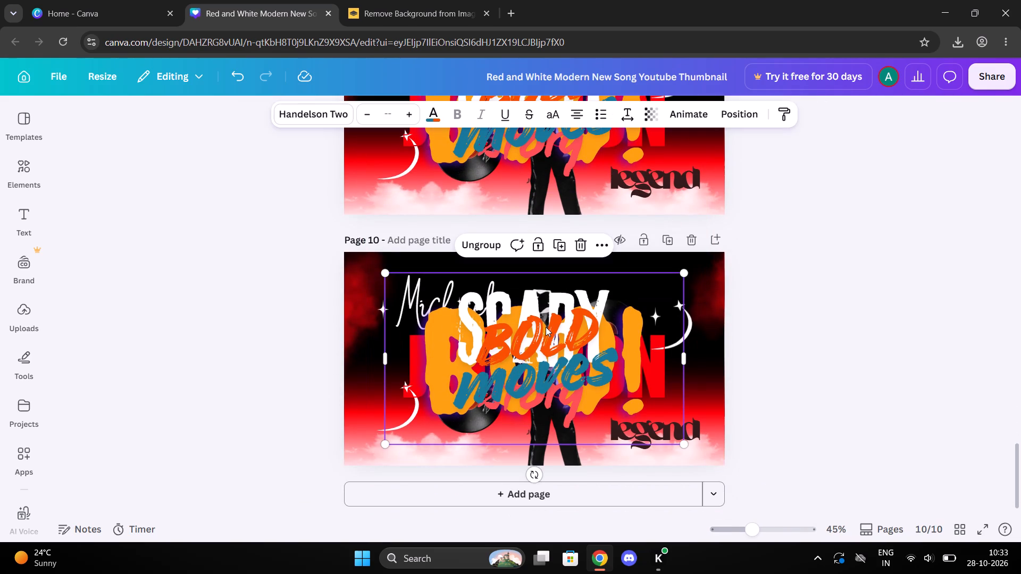
pyautogui.click(578, 241)
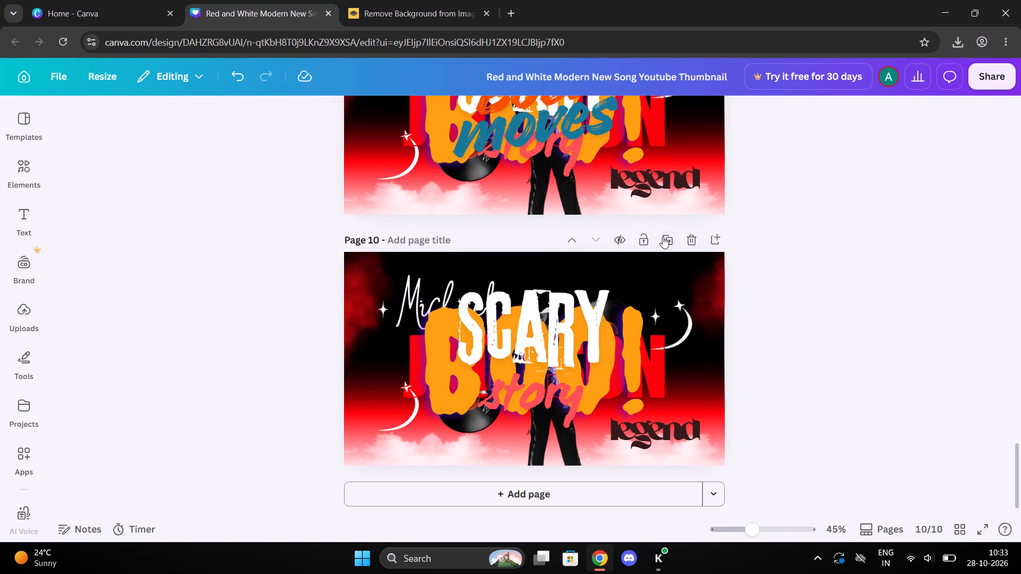
# Duplicate the latest page twice in succession, deleting "SCARY story" from page 11 and "BOO!" from page 12.
pyautogui.click(665, 239)
pyautogui.click(550, 329)
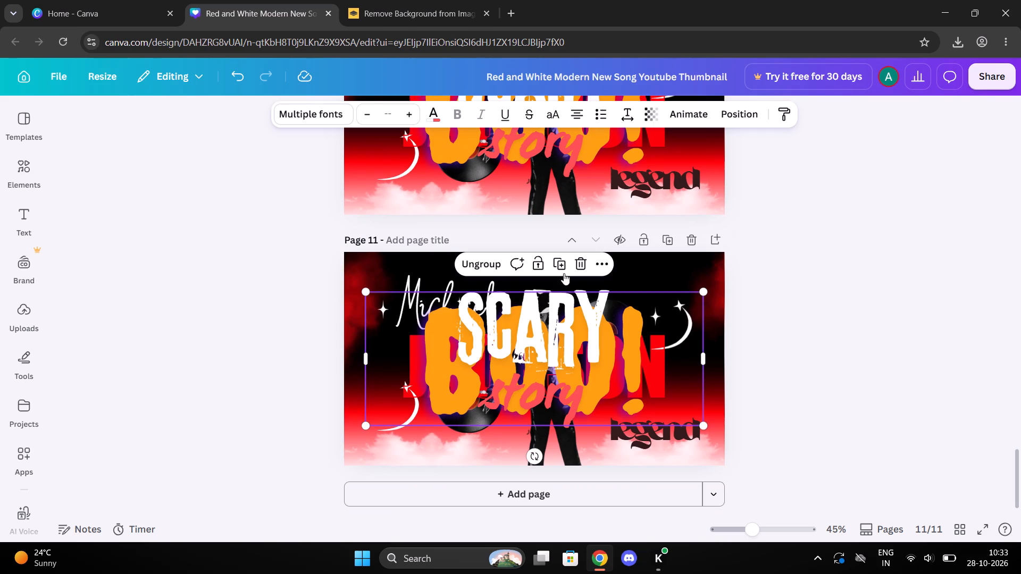
pyautogui.click(583, 262)
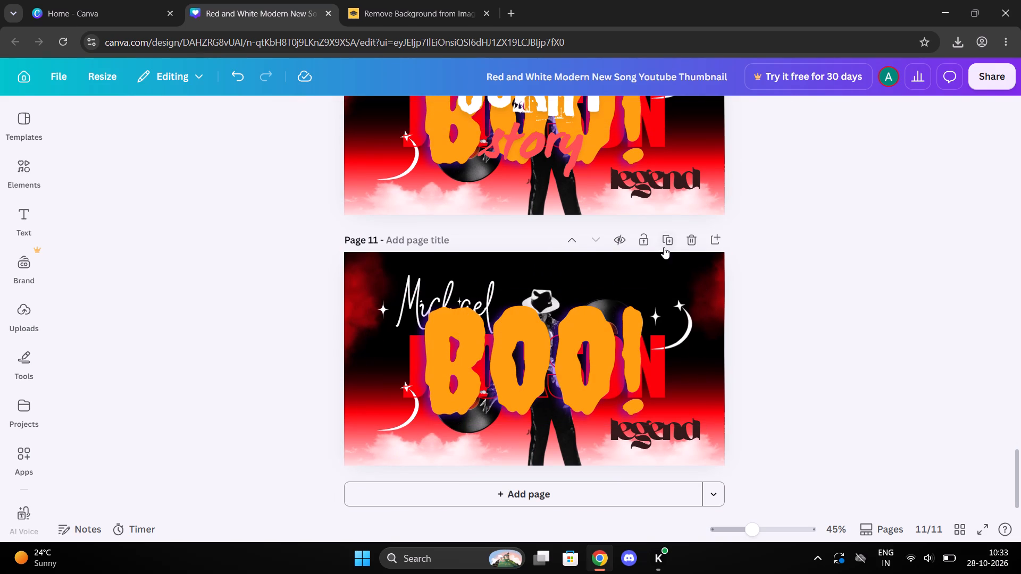
pyautogui.click(666, 241)
pyautogui.moveTo(666, 241); pyautogui.dragTo(587, 326)
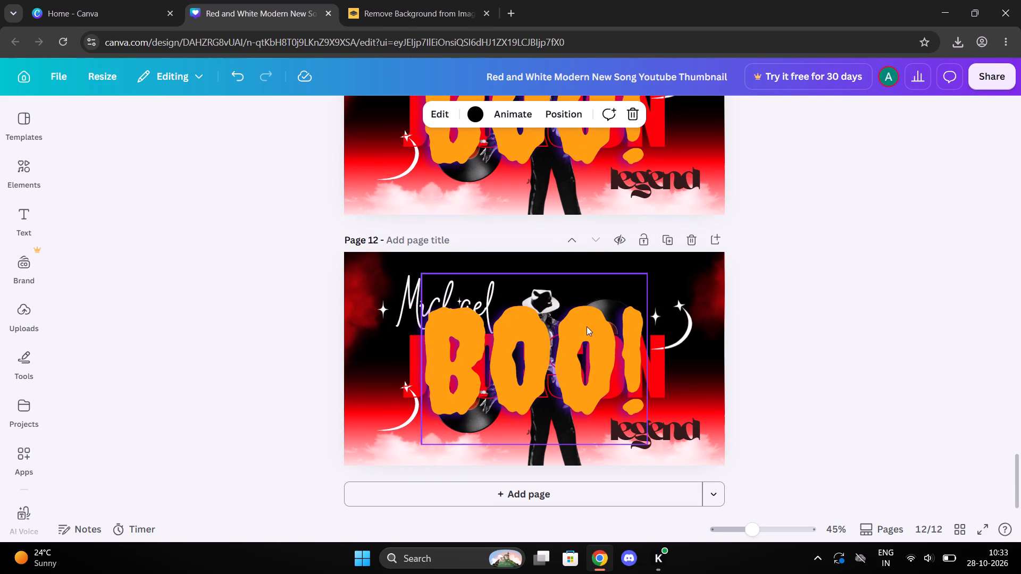
pyautogui.click(587, 326)
pyautogui.click(551, 252)
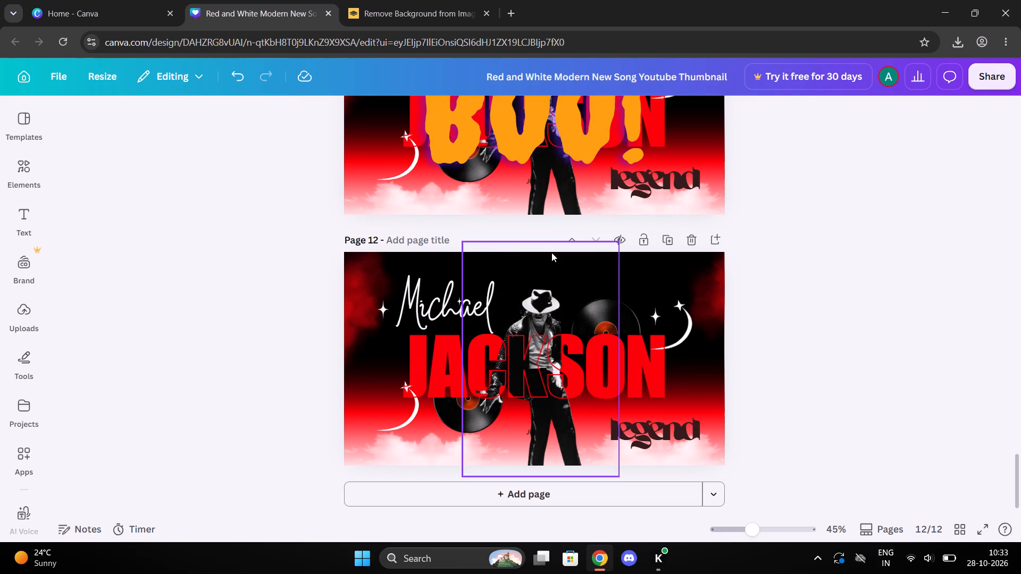
pyautogui.click(808, 269)
# Look through the whole stack of pages to check the sequence of text removals, ending back at page 1.
pyautogui.scroll(20, 808, 269)
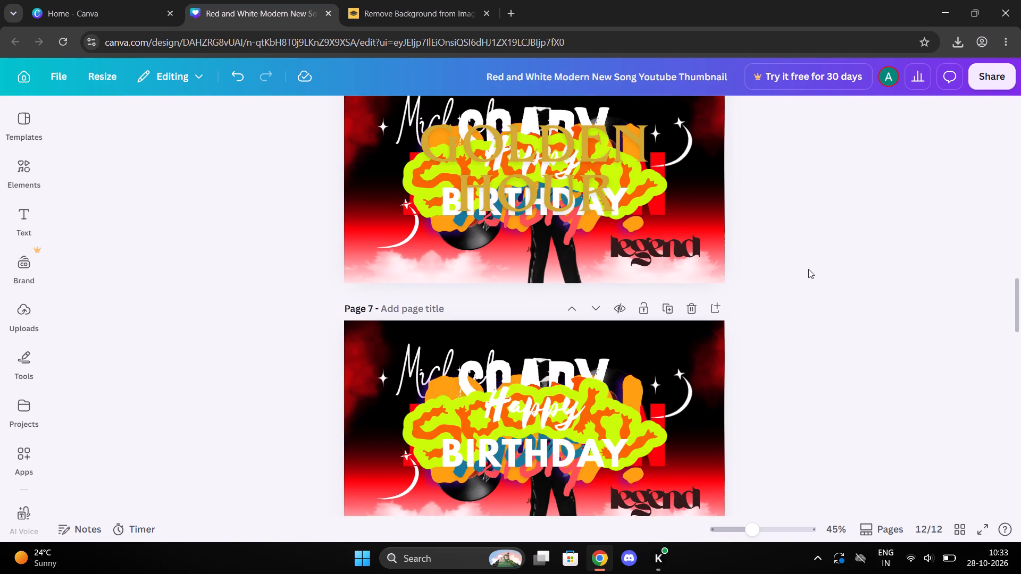
pyautogui.scroll(6, 808, 269)
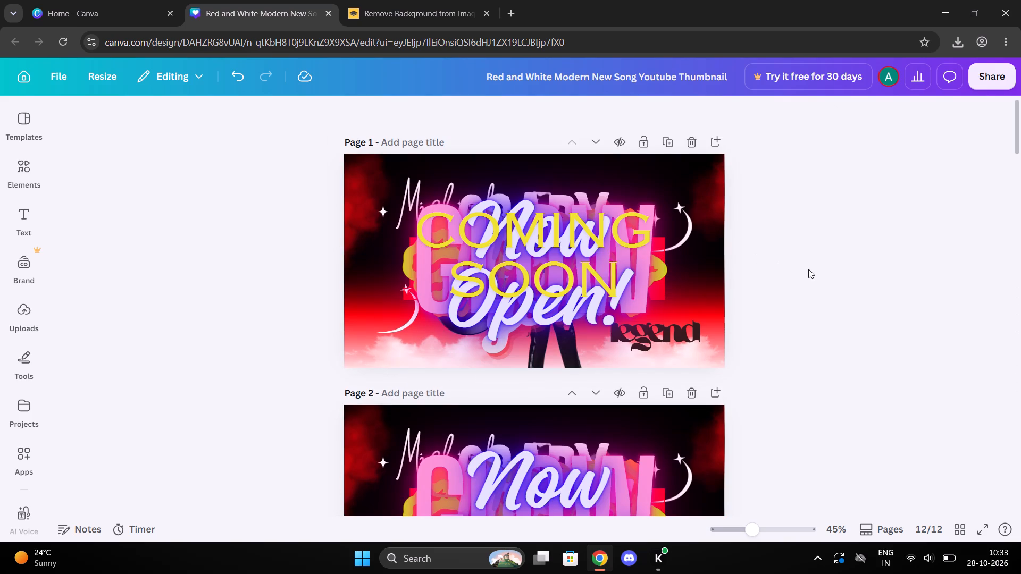
pyautogui.scroll(-1, 779, 257)
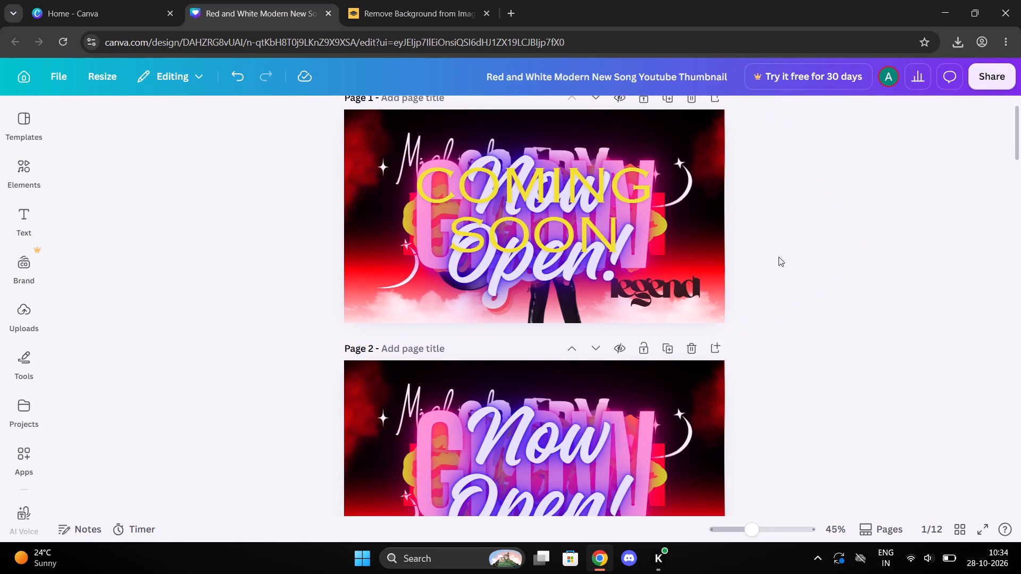
pyautogui.scroll(-7, 779, 257)
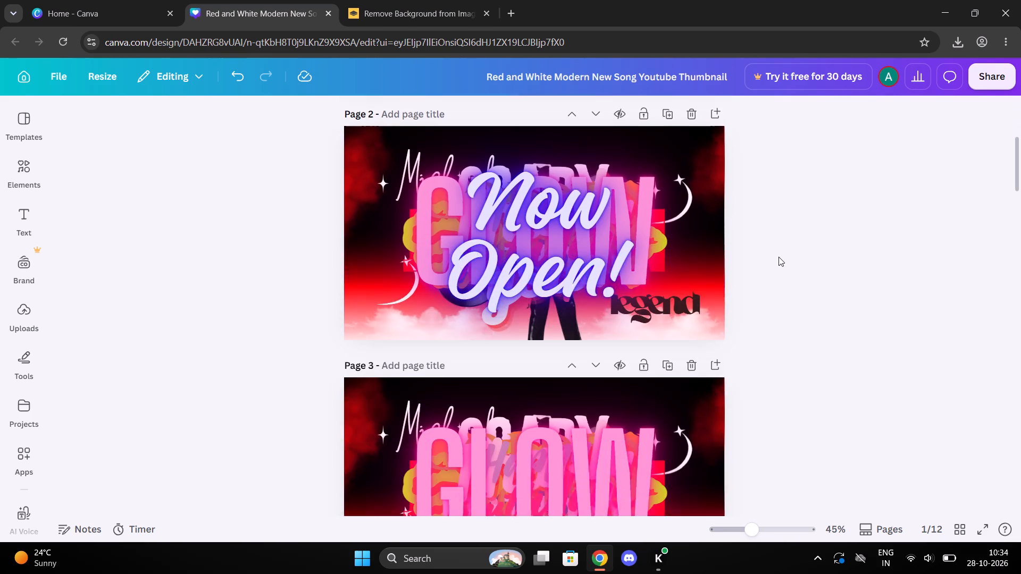
pyautogui.scroll(-8, 779, 257)
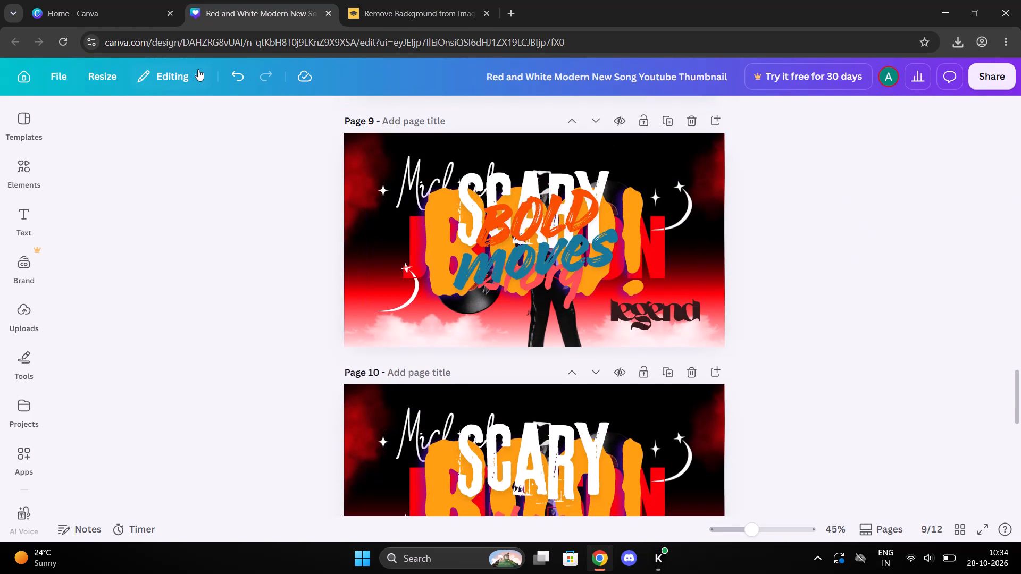
pyautogui.click(196, 69)
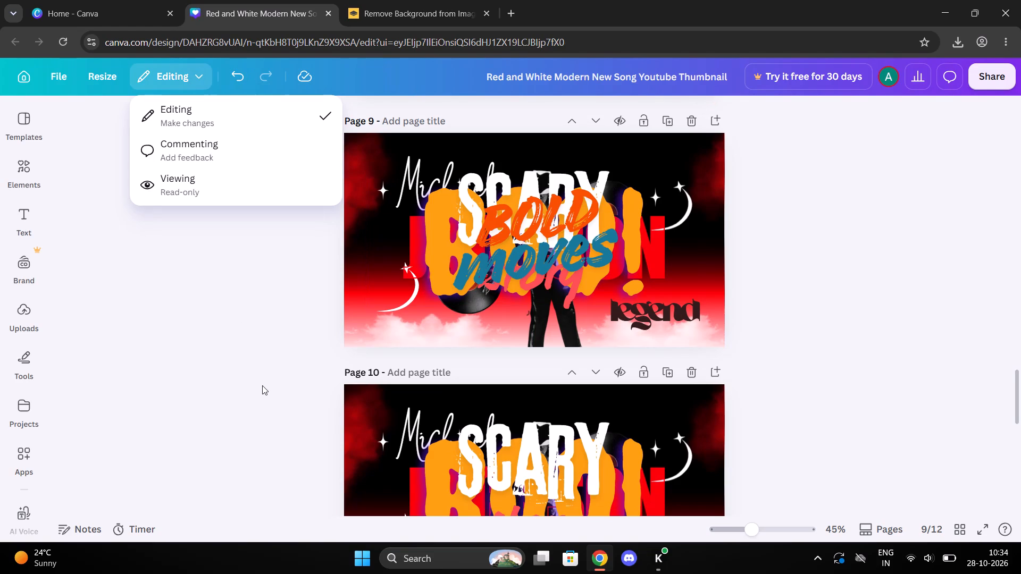
pyautogui.click(262, 385)
pyautogui.scroll(8, 263, 414)
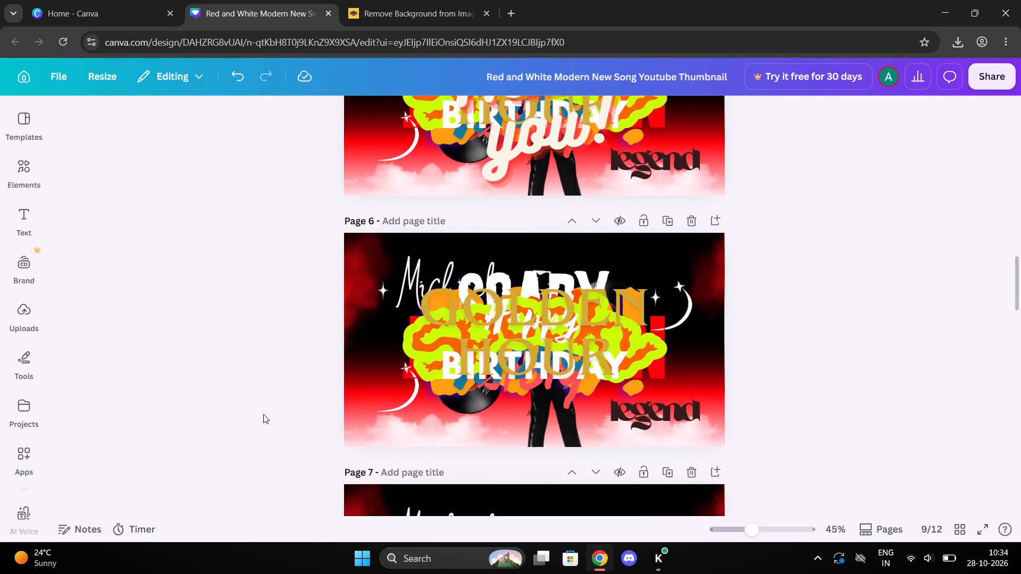
pyautogui.scroll(14, 263, 414)
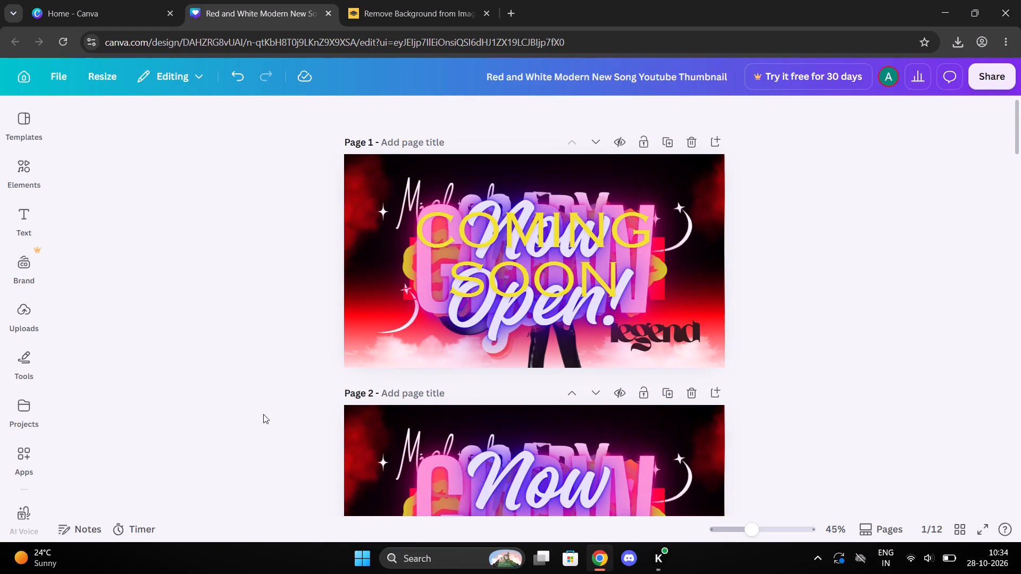
pyautogui.scroll(1, 263, 414)
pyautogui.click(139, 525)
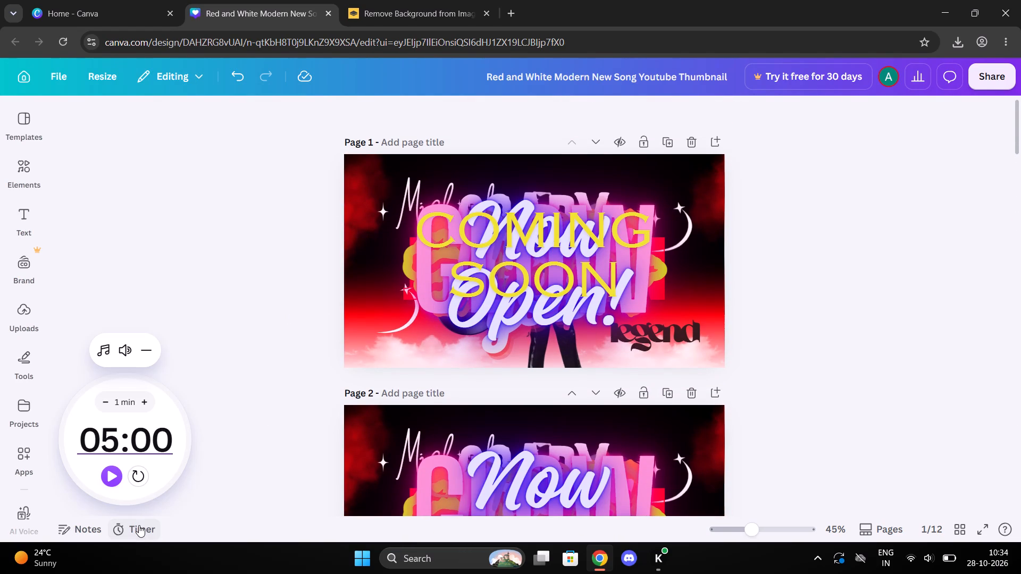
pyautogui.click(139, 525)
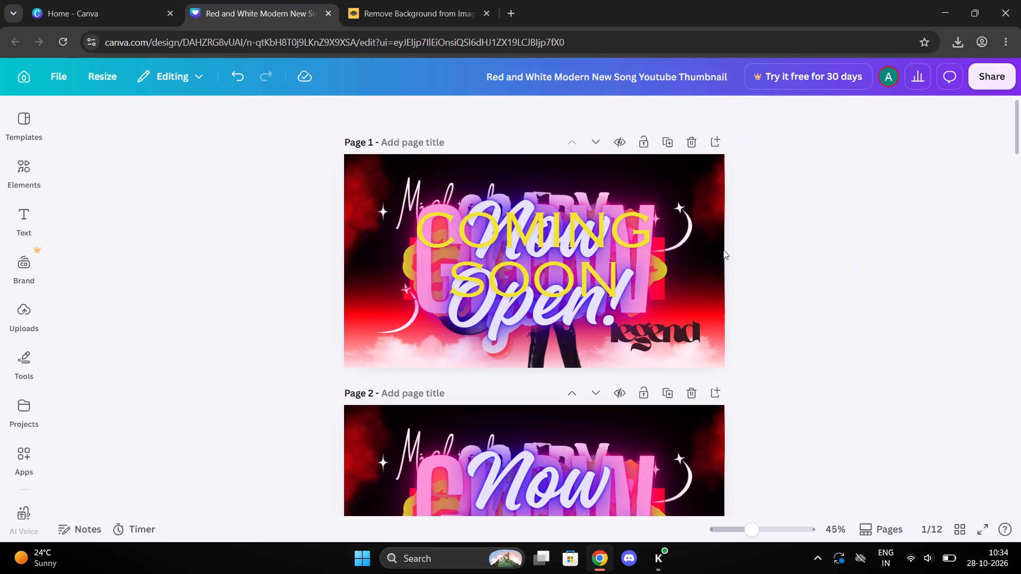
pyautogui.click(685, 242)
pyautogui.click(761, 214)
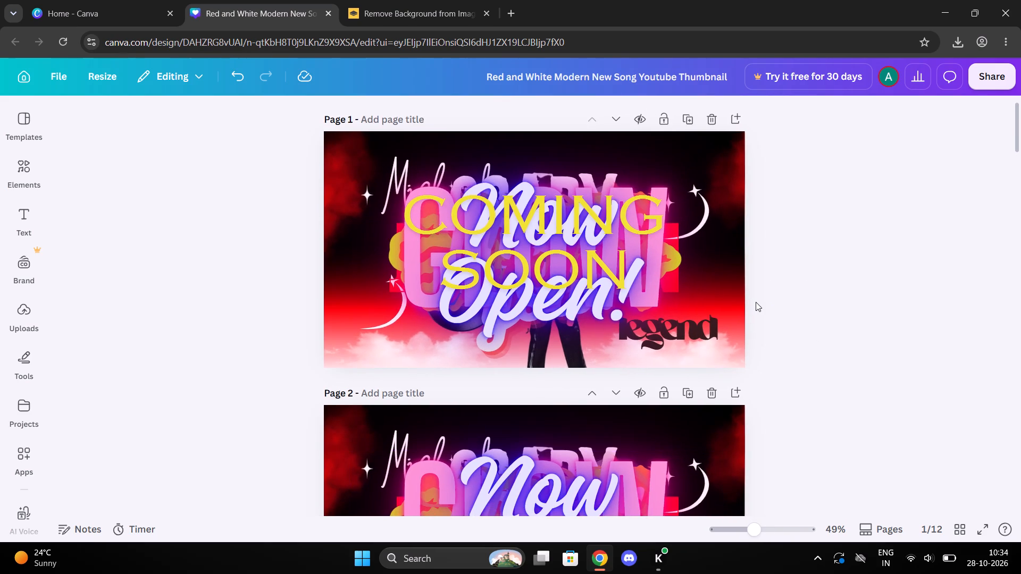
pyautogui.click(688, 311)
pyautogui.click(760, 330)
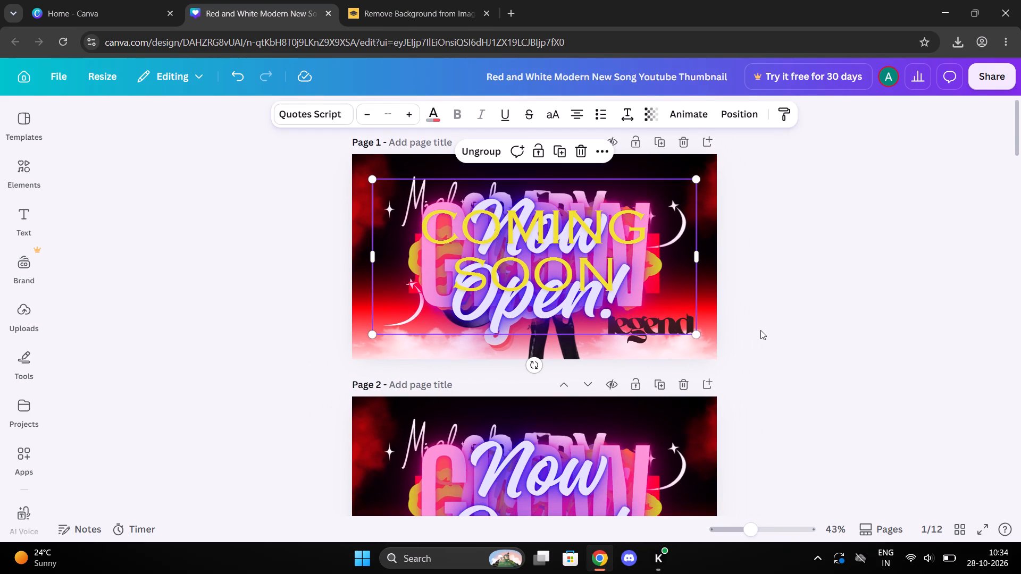
# Select all the elements on page 1 and try the Pan animation on them before setting it to Fade.
pyautogui.moveTo(788, 332); pyautogui.dragTo(442, 340)
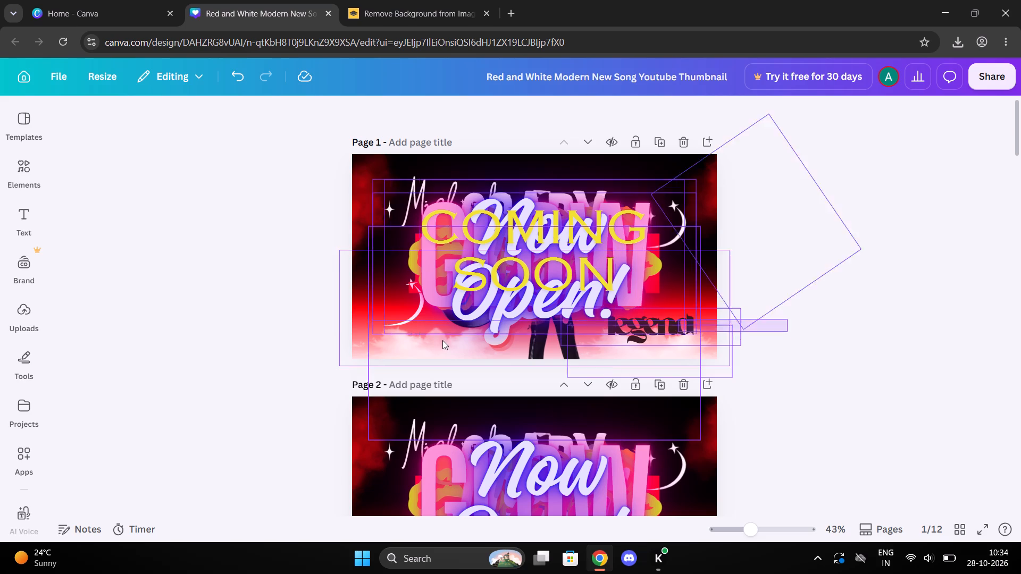
pyautogui.moveTo(442, 340); pyautogui.dragTo(265, 166)
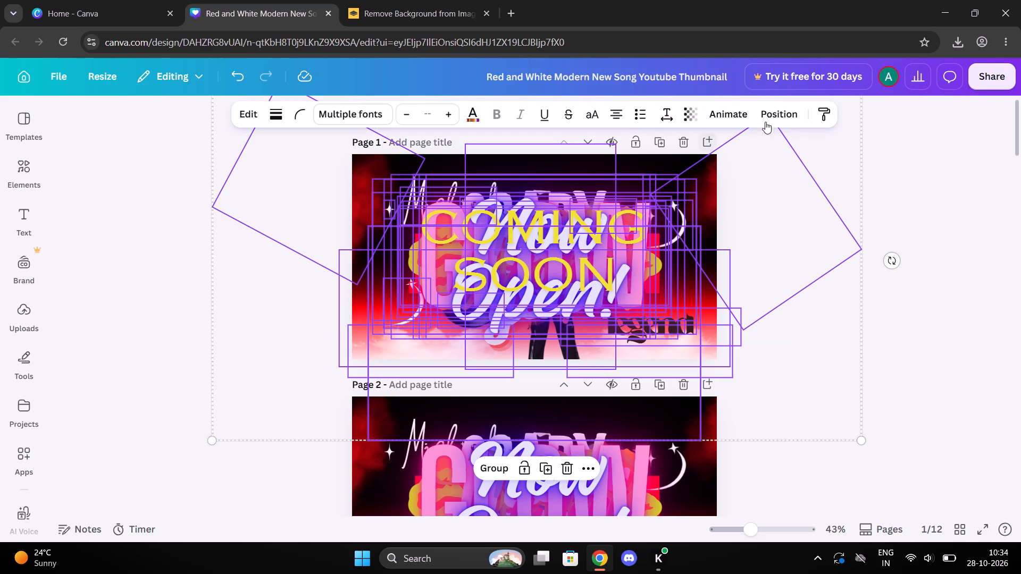
pyautogui.click(729, 114)
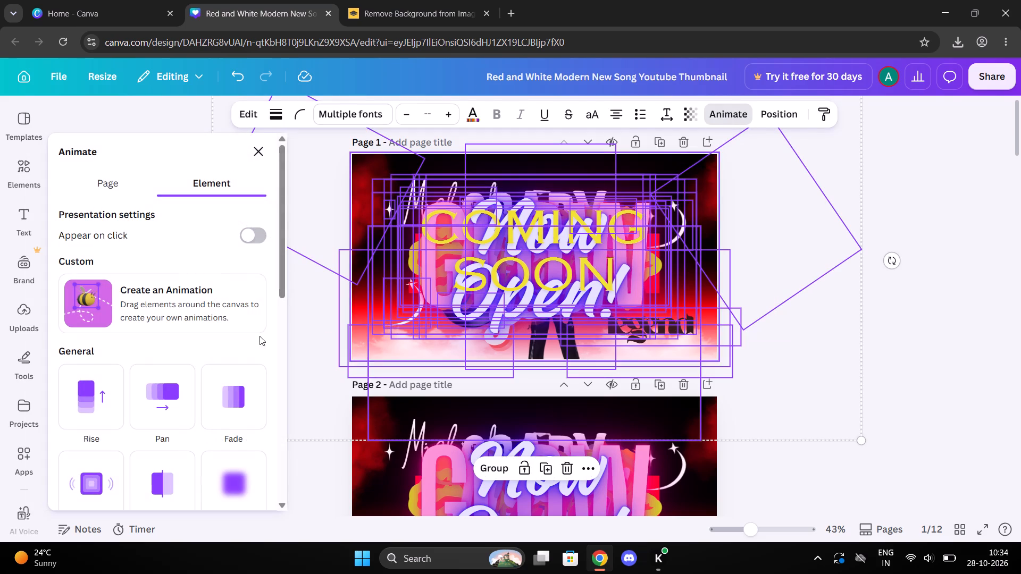
pyautogui.click(167, 408)
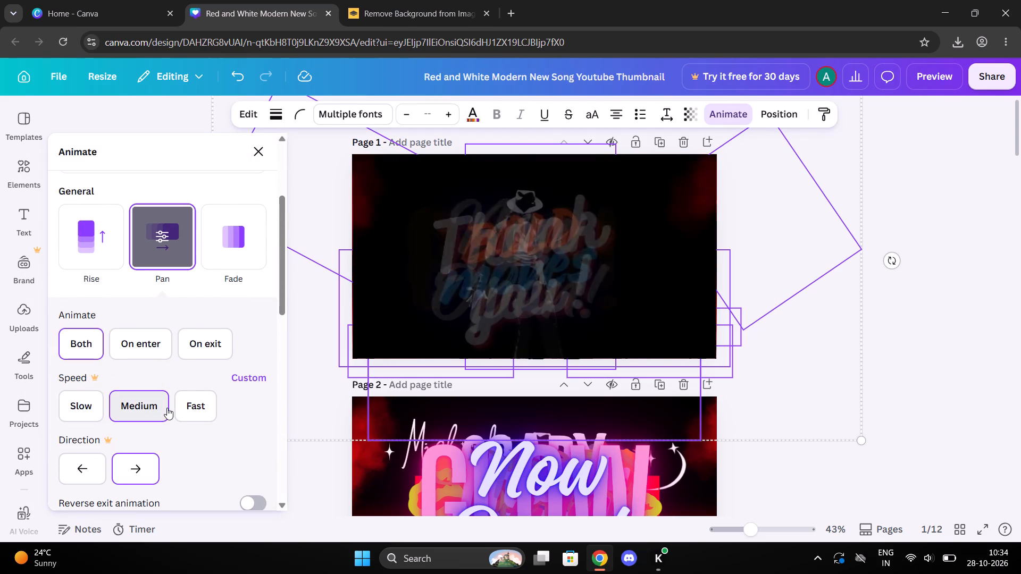
pyautogui.click(239, 222)
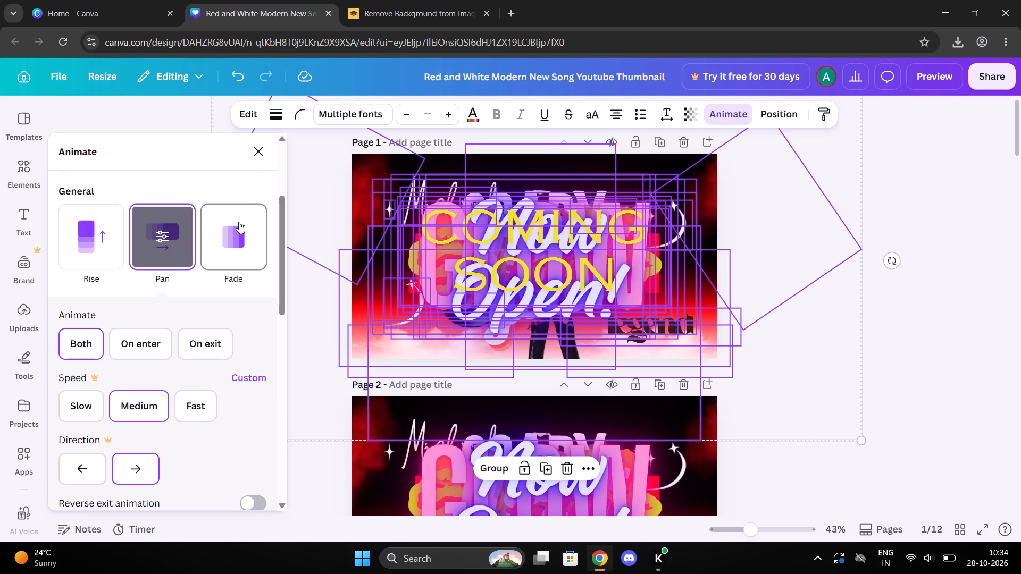
pyautogui.scroll(-2, 222, 311)
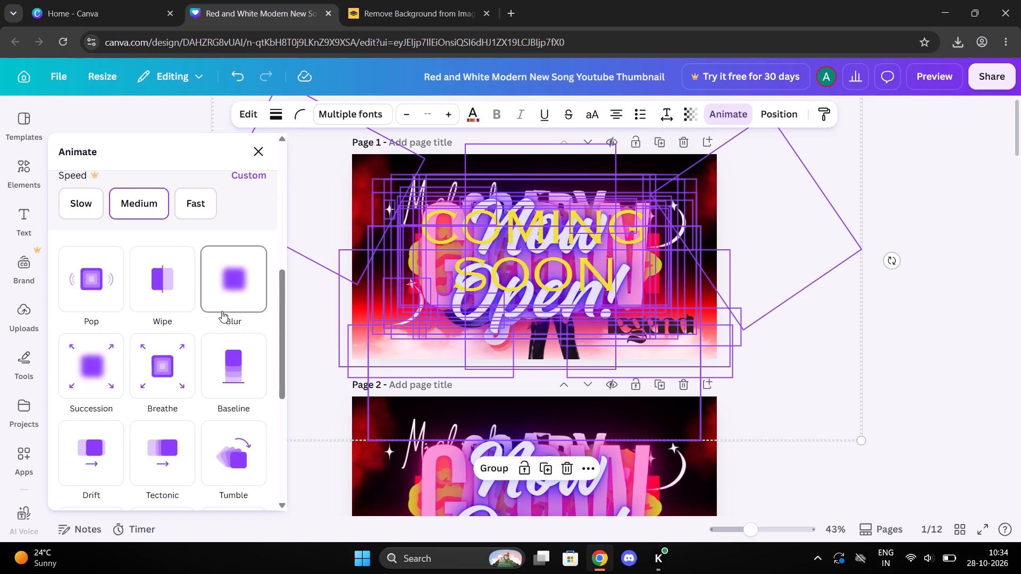
pyautogui.scroll(-6, 222, 311)
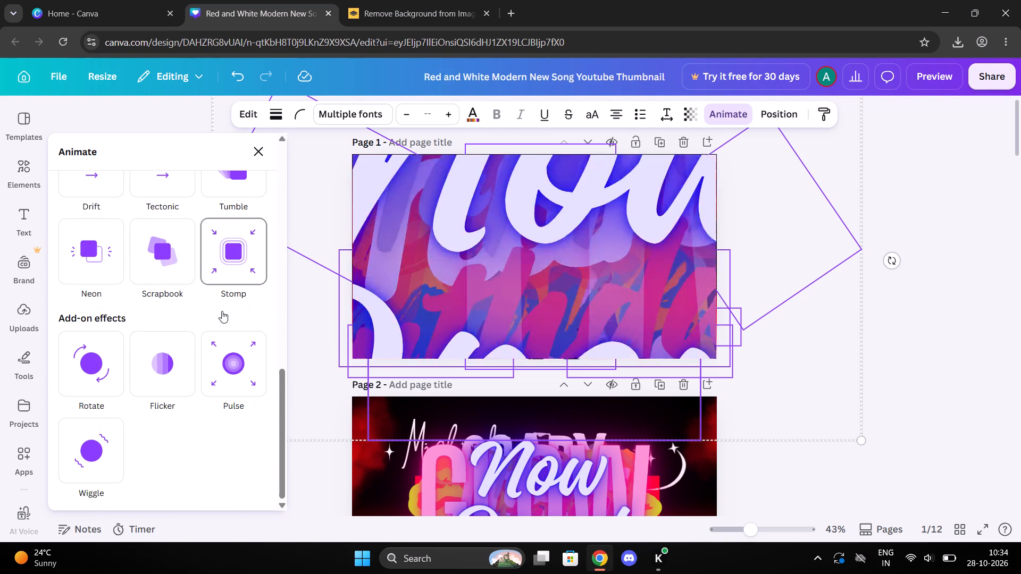
pyautogui.scroll(-1, 222, 311)
pyautogui.click(927, 340)
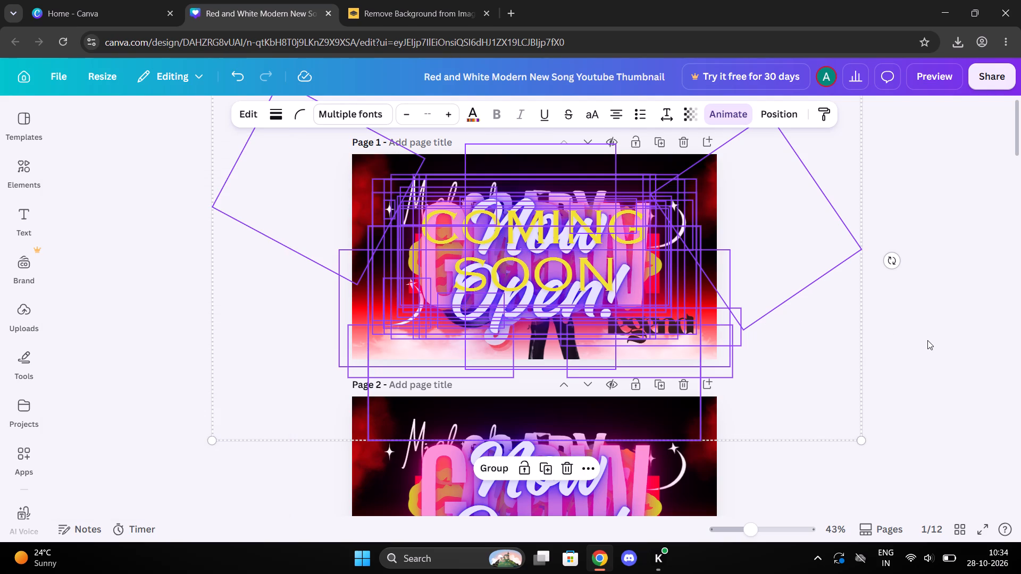
pyautogui.click(927, 340)
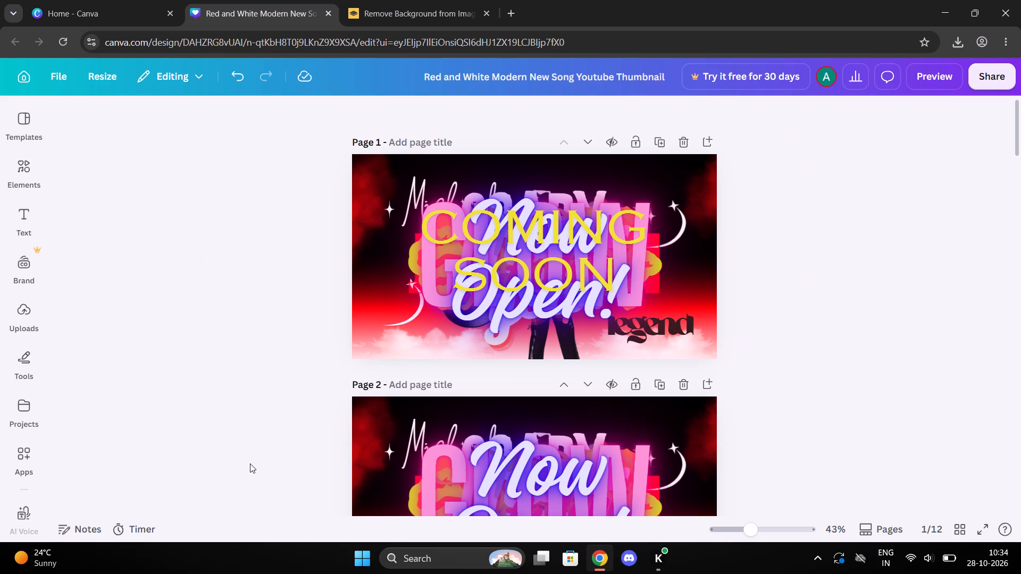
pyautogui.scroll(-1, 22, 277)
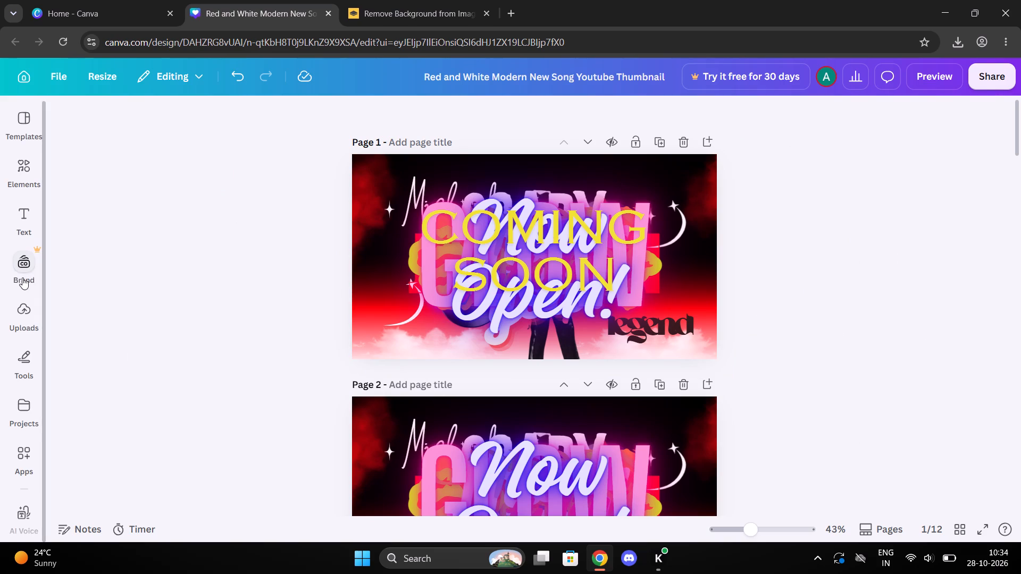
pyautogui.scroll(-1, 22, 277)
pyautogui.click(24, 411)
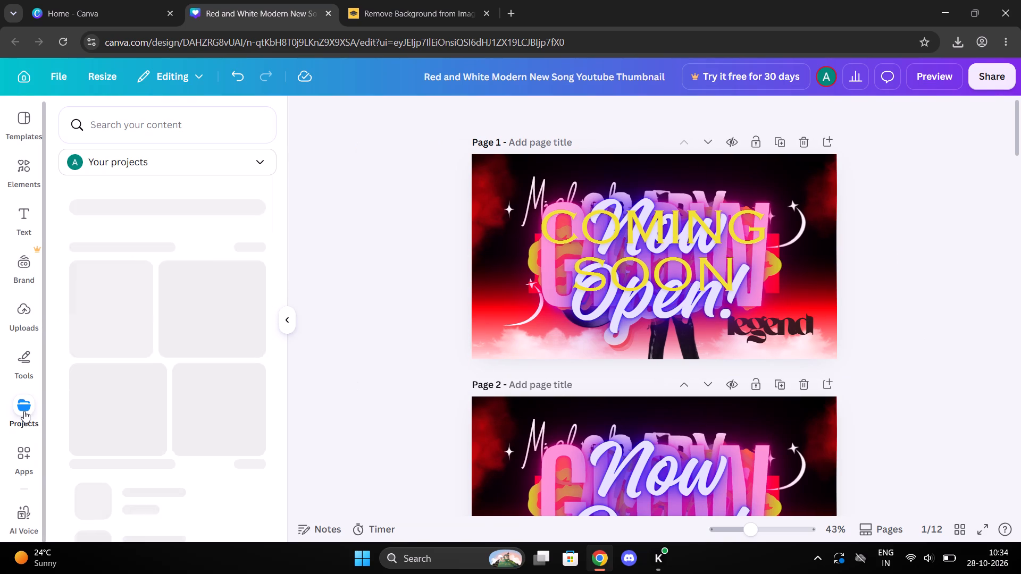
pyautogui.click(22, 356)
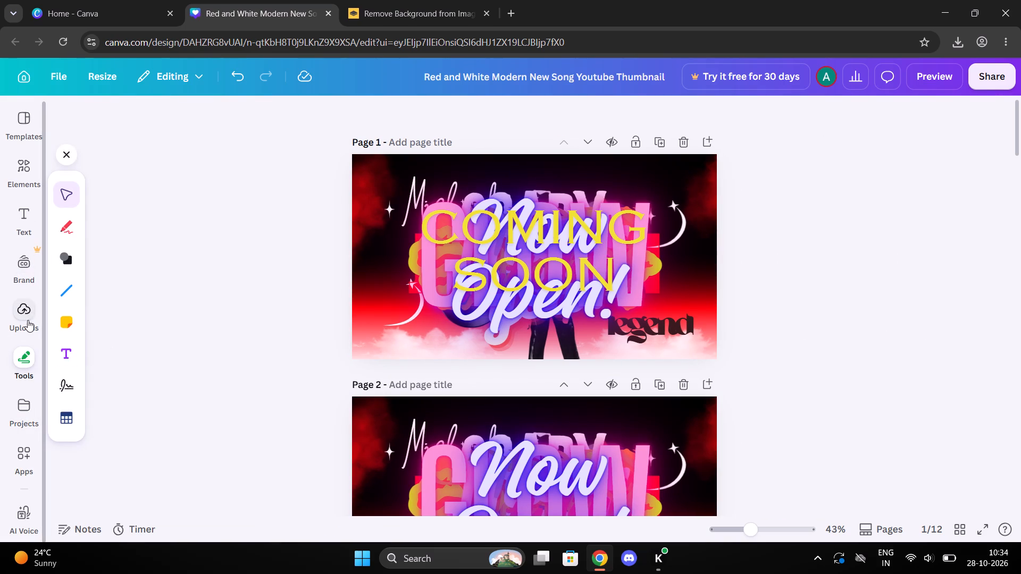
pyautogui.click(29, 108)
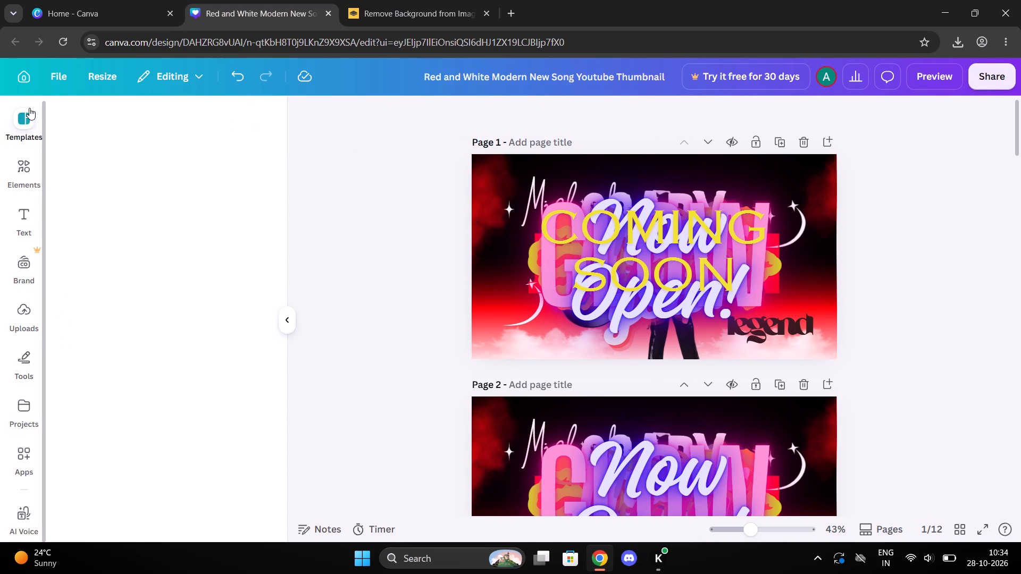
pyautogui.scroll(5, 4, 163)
# Reselect the overlapping elements in the upper part of page 1 and set their animation to Scrapbook after trying Wipe and Breathe.
pyautogui.click(403, 203)
pyautogui.moveTo(403, 203); pyautogui.dragTo(834, 272)
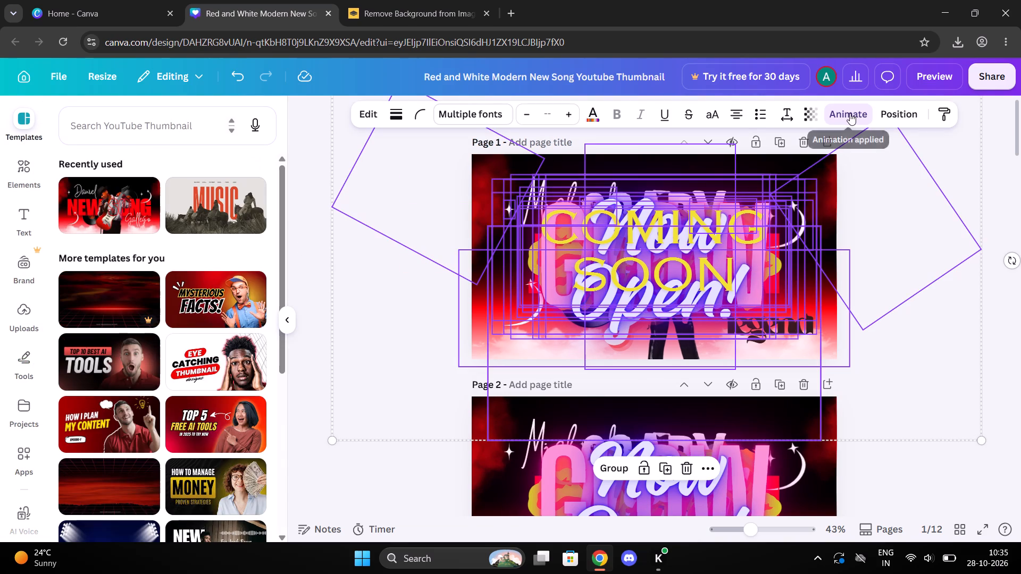
pyautogui.click(850, 113)
pyautogui.scroll(-1, 197, 377)
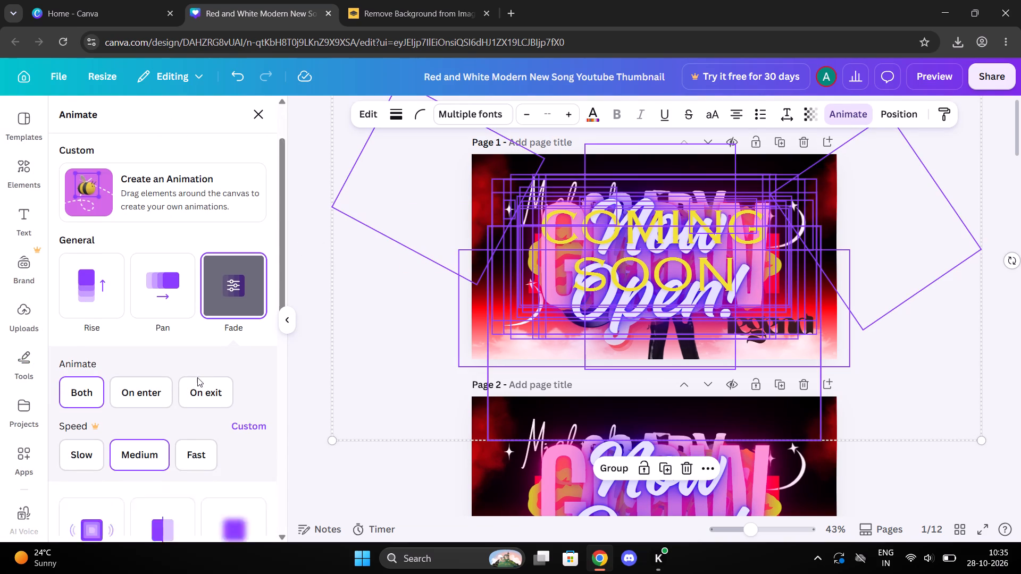
pyautogui.scroll(-3, 197, 377)
pyautogui.click(170, 387)
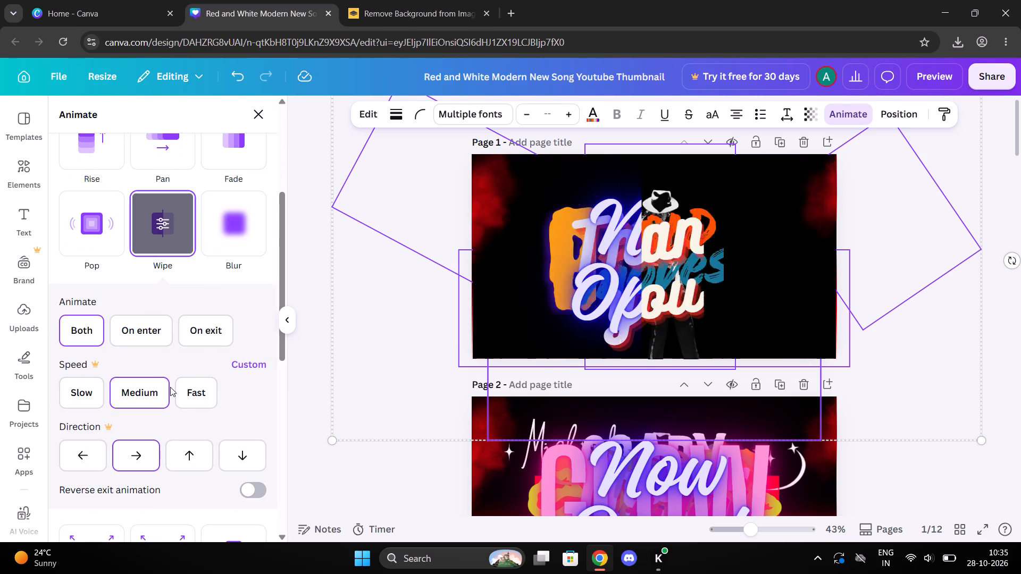
pyautogui.scroll(-2, 170, 387)
pyautogui.click(151, 362)
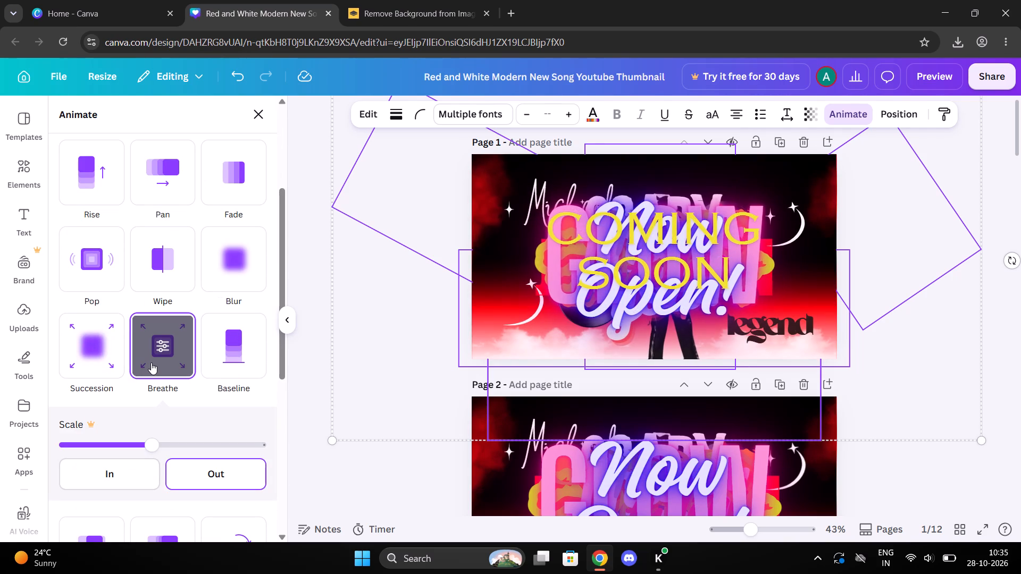
pyautogui.scroll(-2, 160, 395)
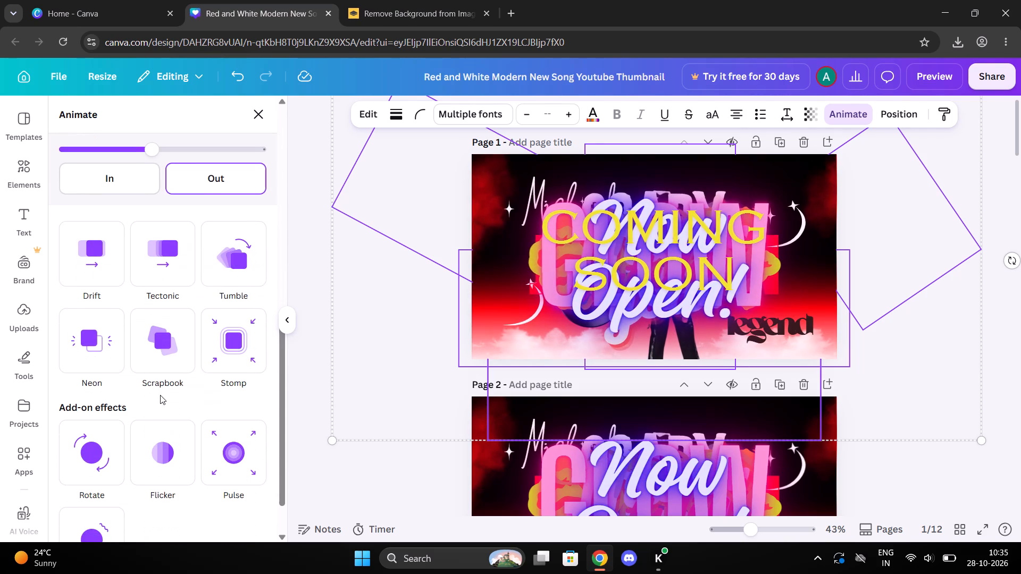
pyautogui.scroll(-2, 160, 395)
pyautogui.click(164, 306)
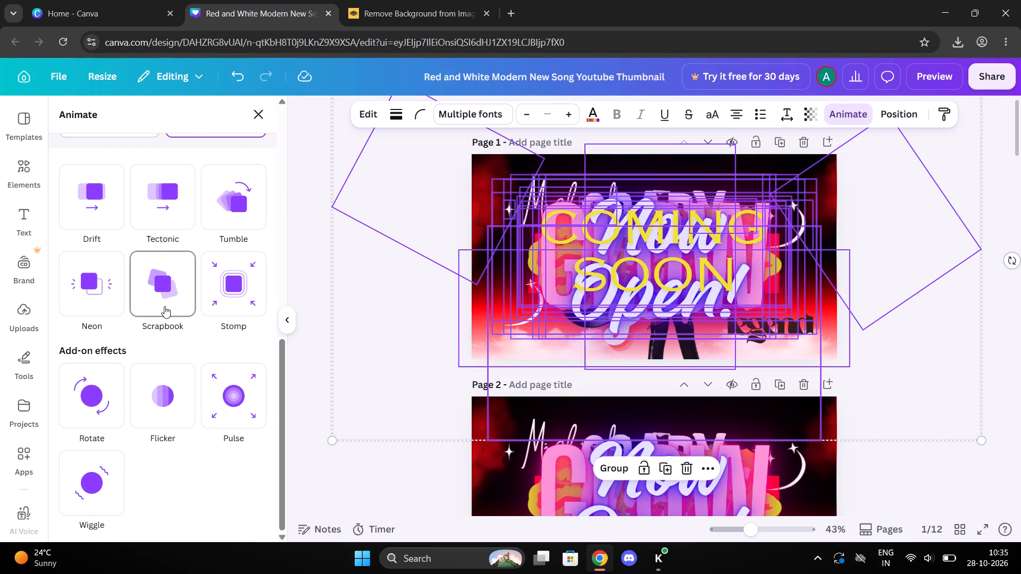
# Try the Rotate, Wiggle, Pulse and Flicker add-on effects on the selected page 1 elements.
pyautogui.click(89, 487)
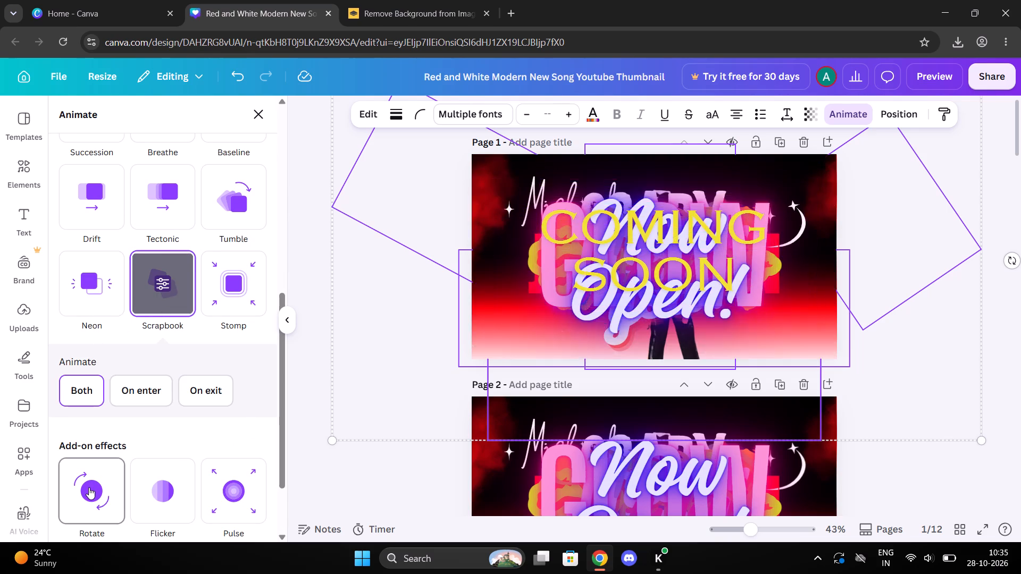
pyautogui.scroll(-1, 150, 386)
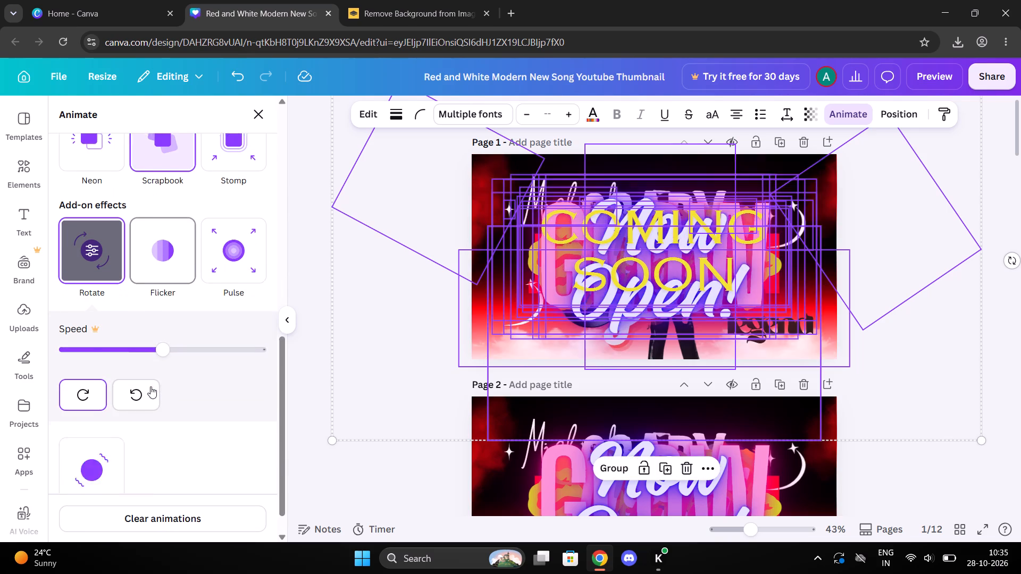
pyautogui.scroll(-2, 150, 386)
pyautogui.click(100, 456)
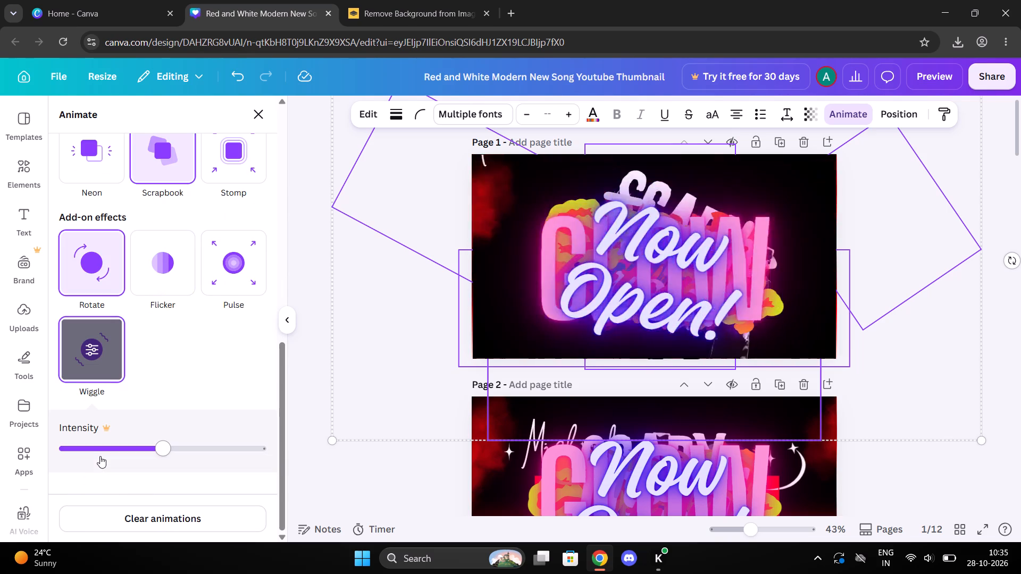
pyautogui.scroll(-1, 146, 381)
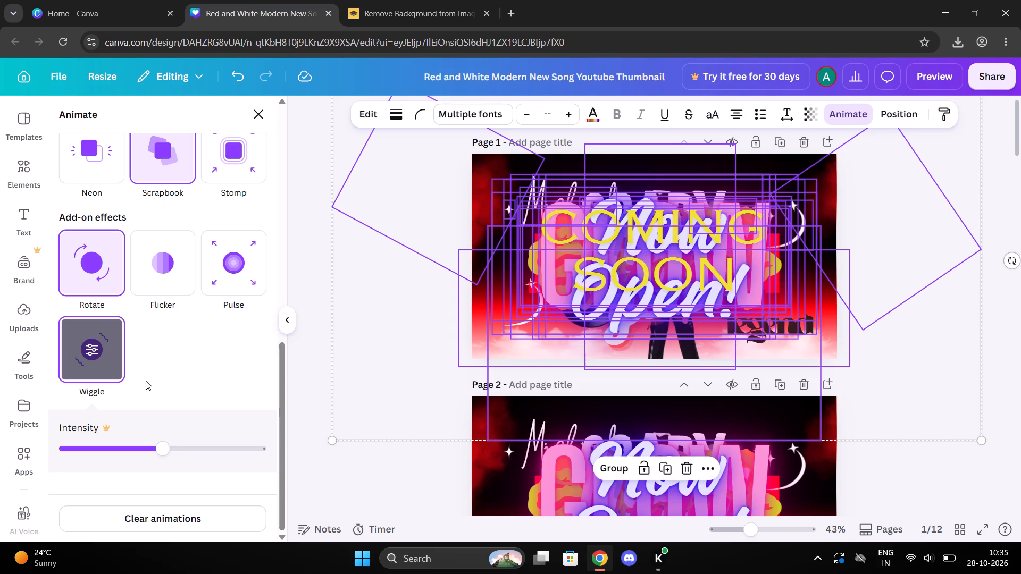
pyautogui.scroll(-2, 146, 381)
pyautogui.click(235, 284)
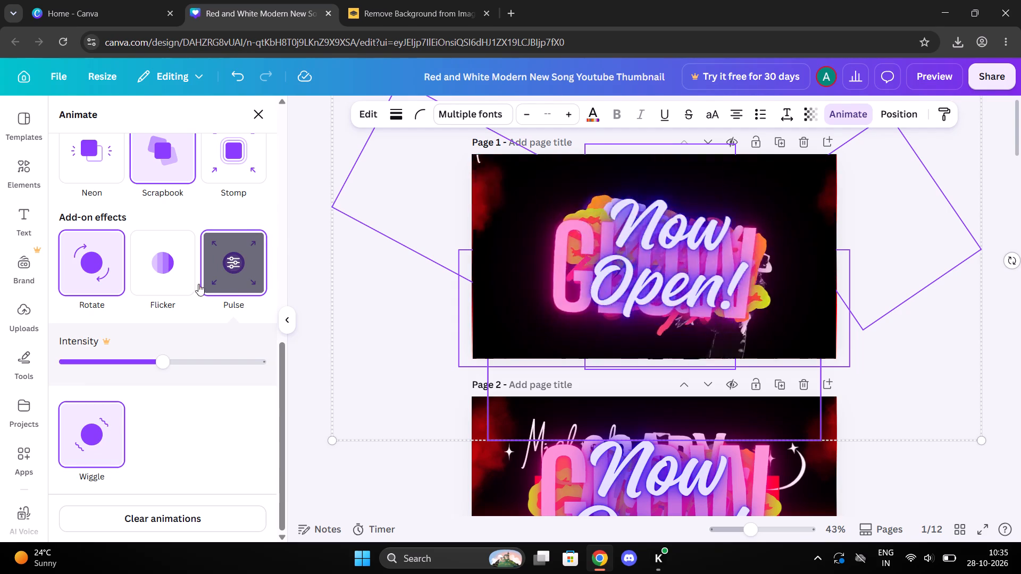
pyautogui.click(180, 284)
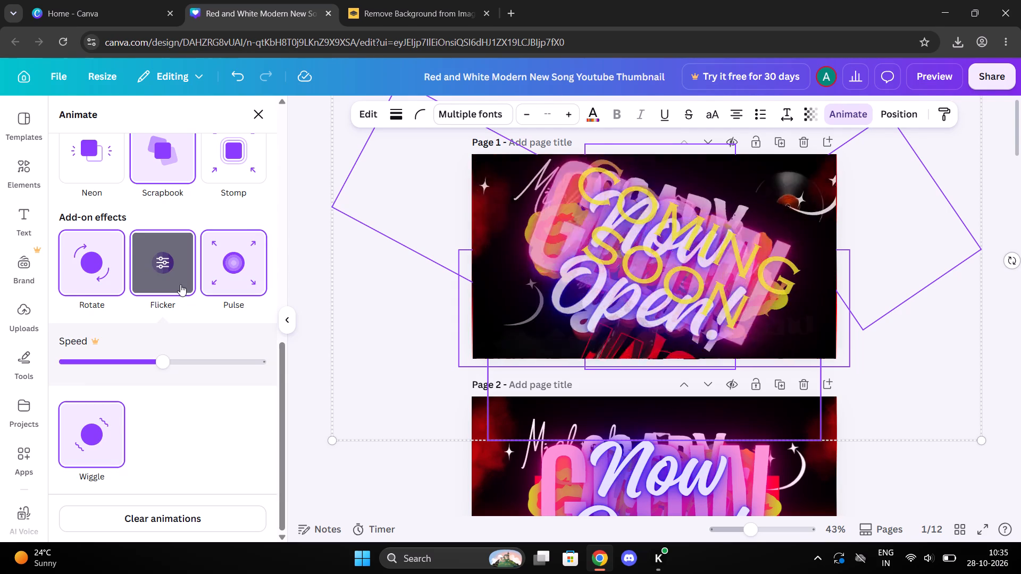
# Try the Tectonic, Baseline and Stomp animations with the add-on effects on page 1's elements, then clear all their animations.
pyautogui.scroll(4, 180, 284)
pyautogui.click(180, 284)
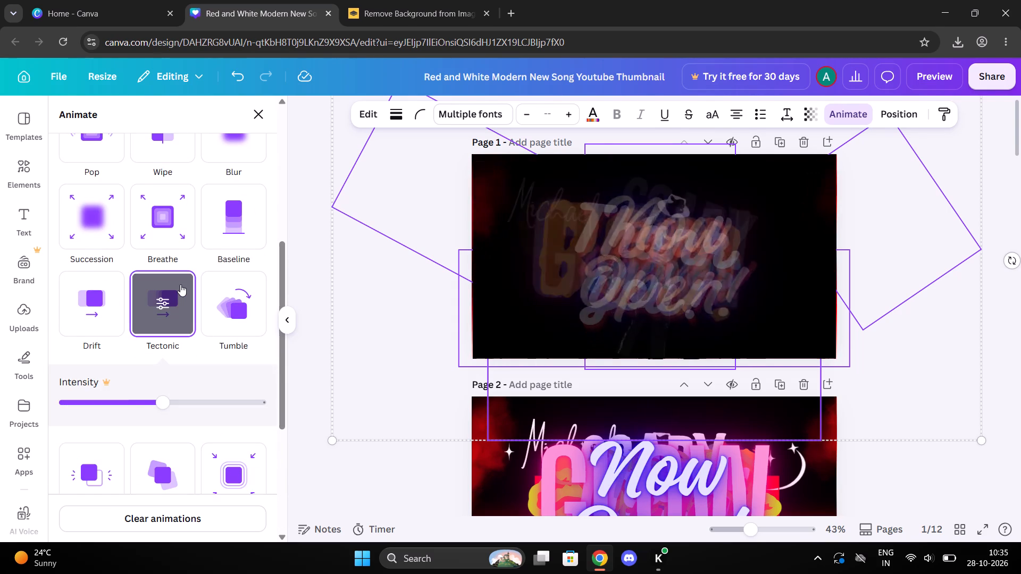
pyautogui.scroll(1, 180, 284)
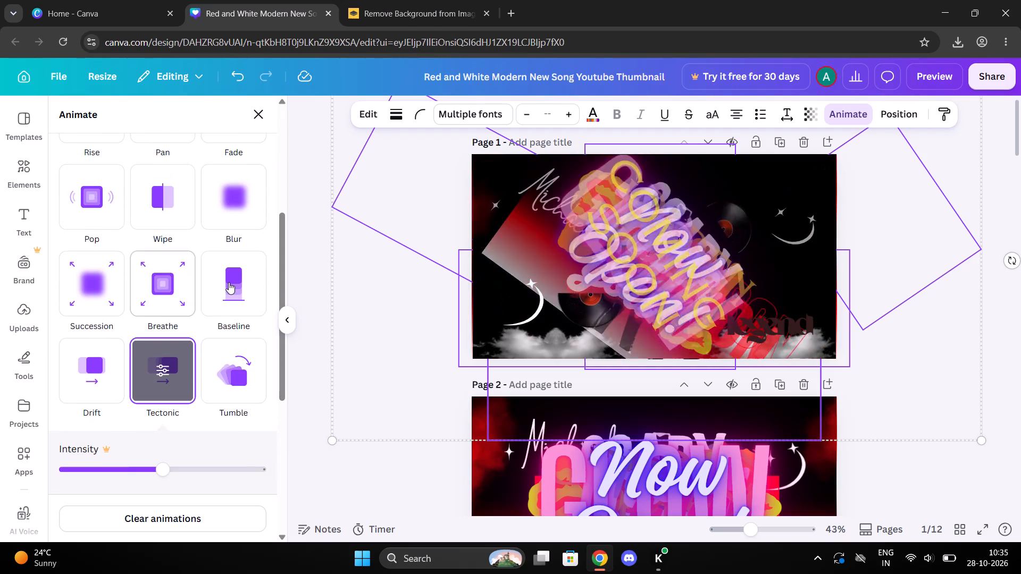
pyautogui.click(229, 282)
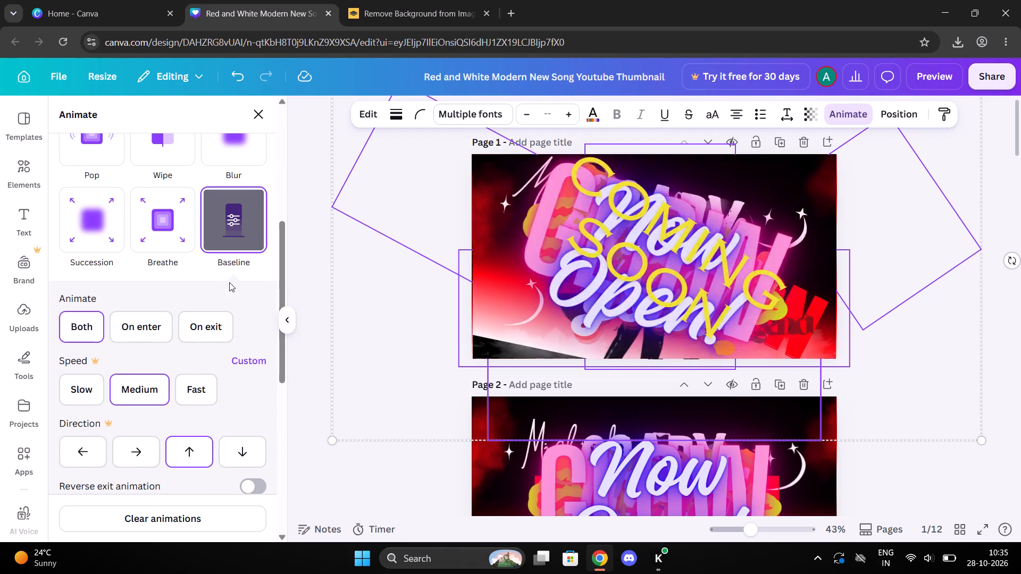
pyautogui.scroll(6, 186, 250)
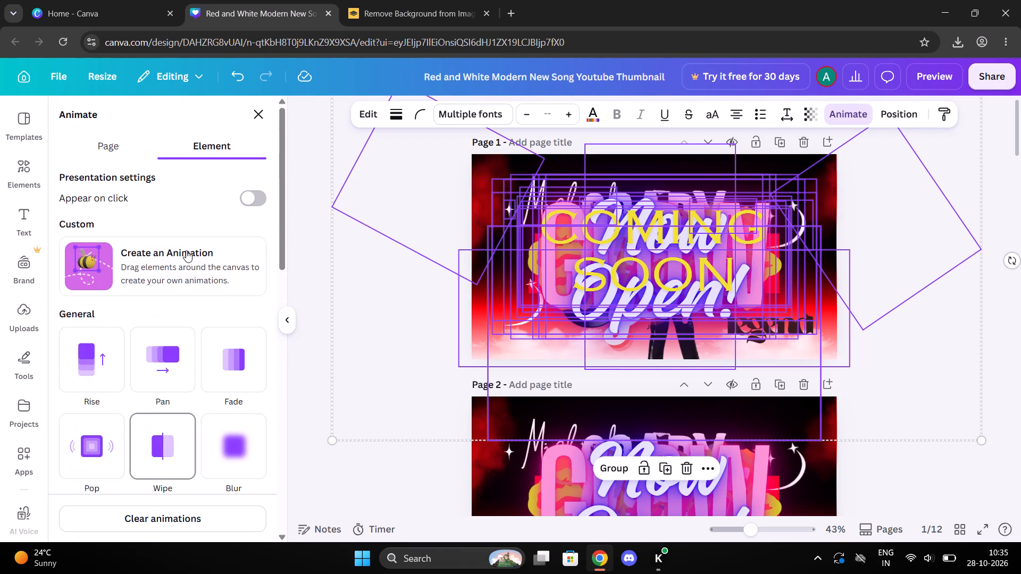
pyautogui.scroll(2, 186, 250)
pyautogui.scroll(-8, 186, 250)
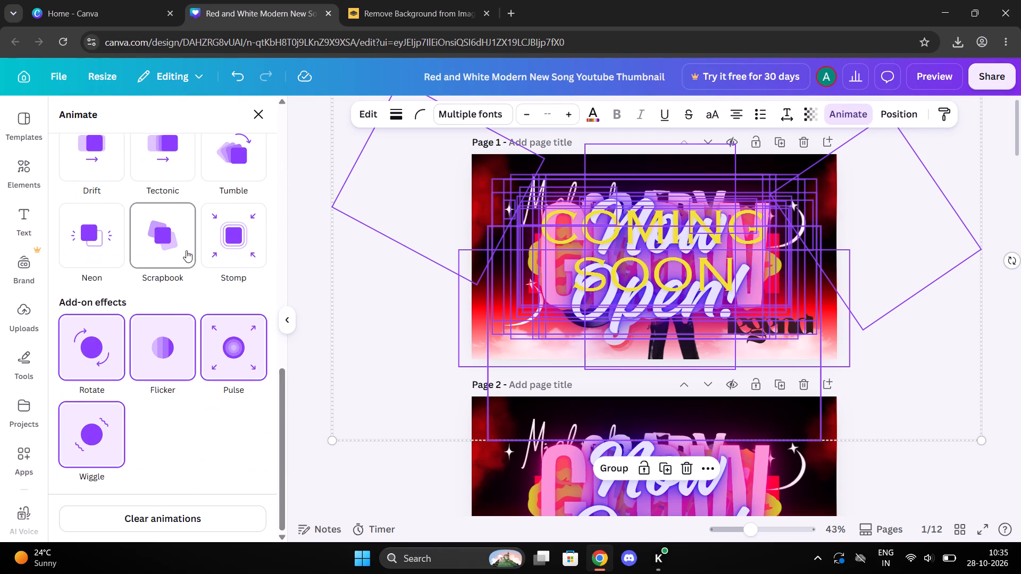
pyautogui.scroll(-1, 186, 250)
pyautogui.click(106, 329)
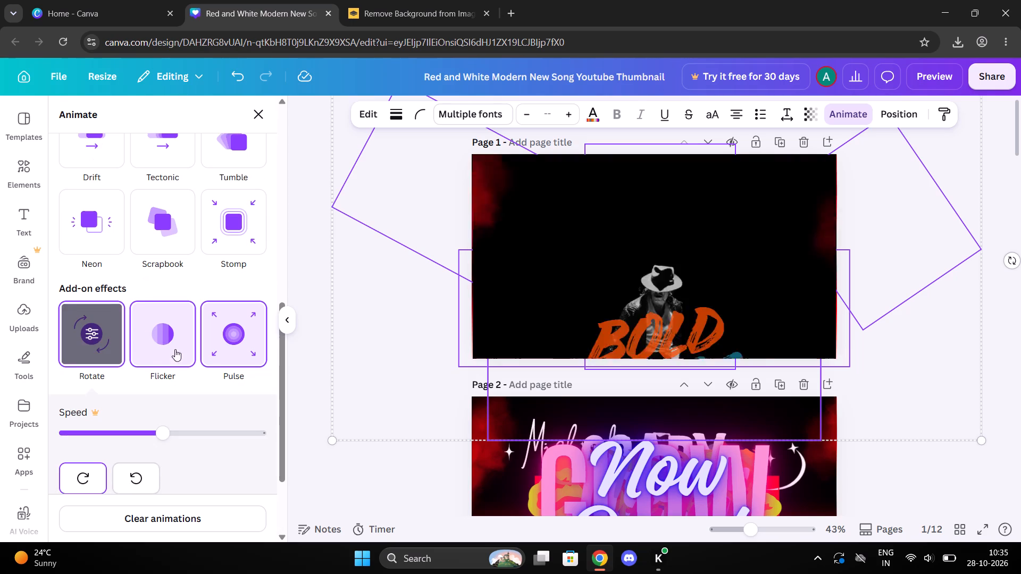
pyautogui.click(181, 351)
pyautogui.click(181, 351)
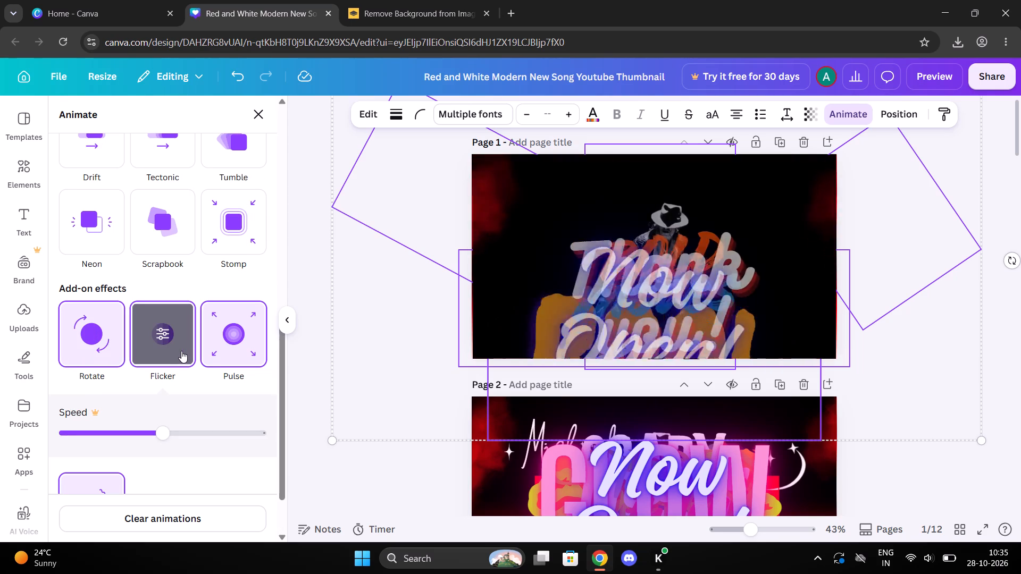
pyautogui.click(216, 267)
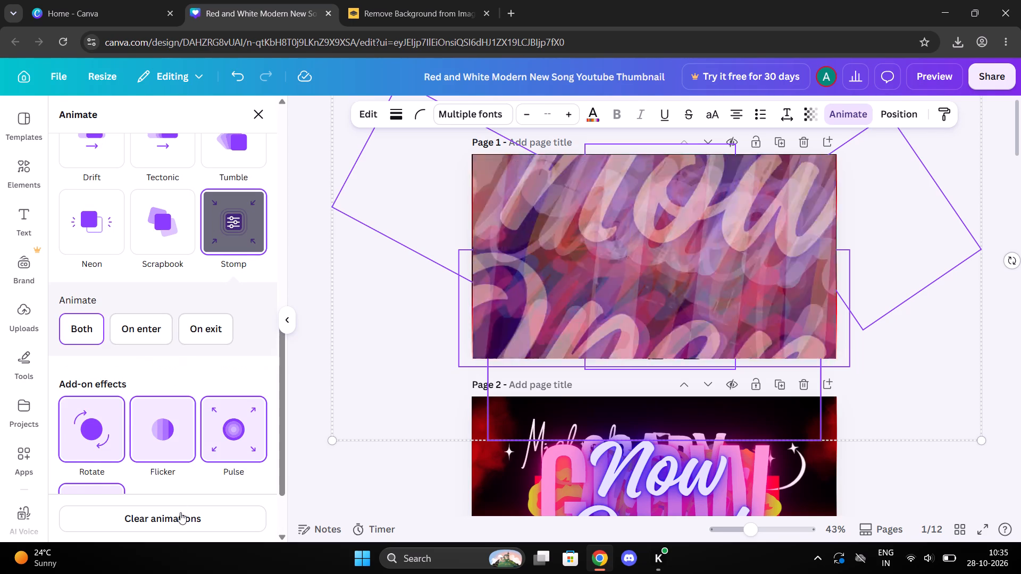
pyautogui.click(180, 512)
# Set the selected page 1 elements' animation to Baseline after trying Breathe, then deselect them.
pyautogui.scroll(2, 183, 461)
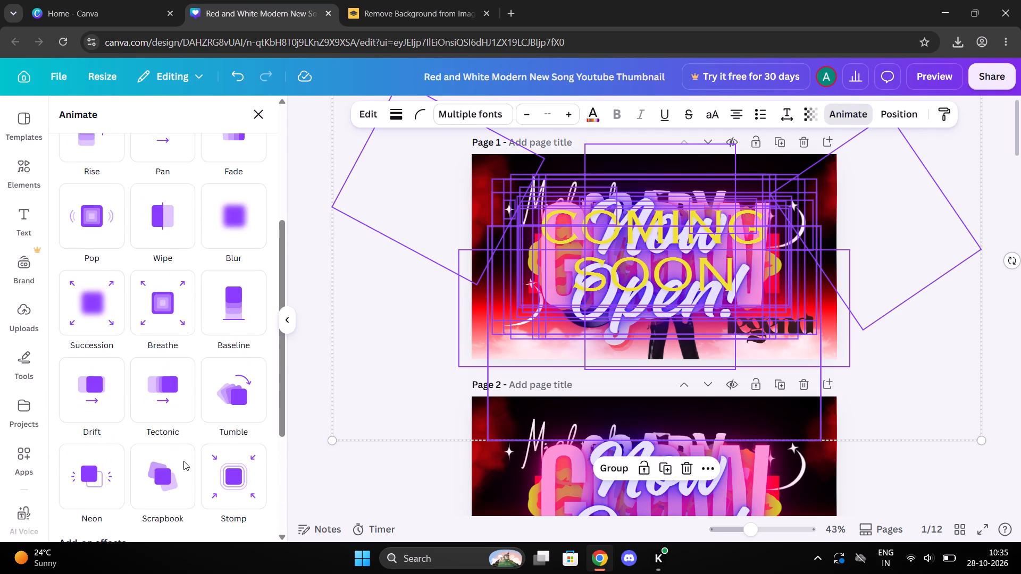
pyautogui.scroll(1, 183, 461)
pyautogui.click(170, 316)
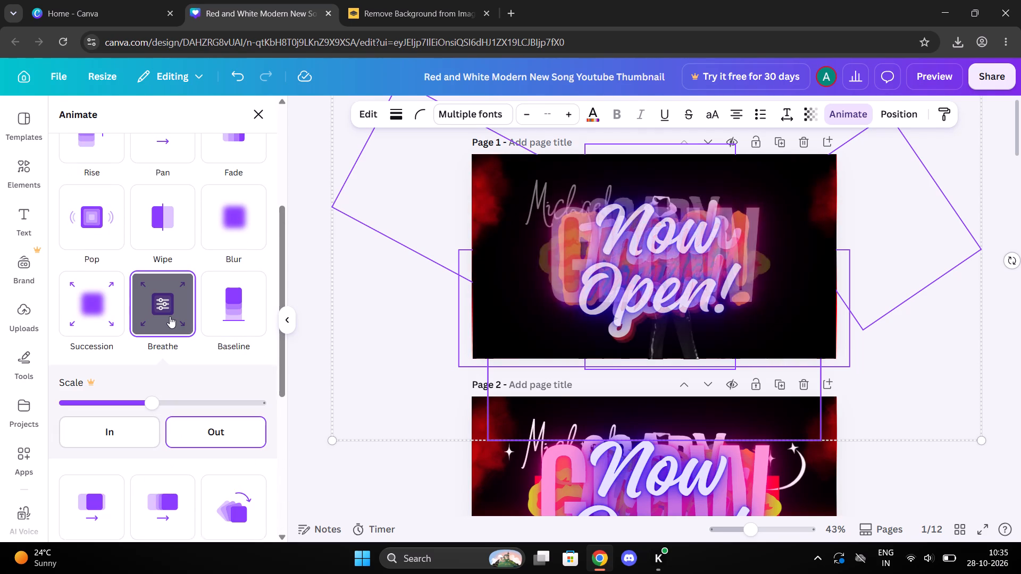
pyautogui.click(225, 303)
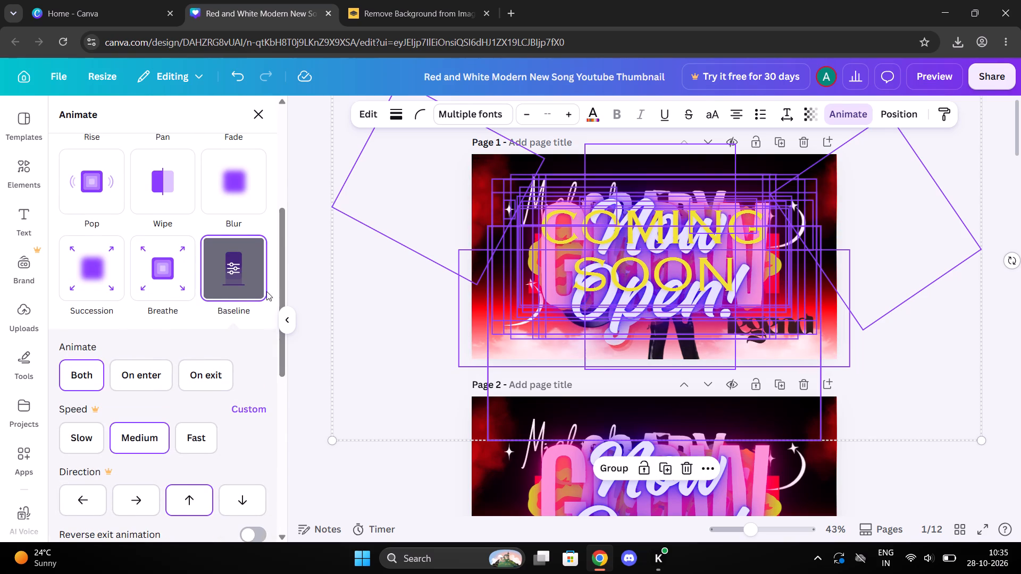
pyautogui.scroll(-1, 255, 376)
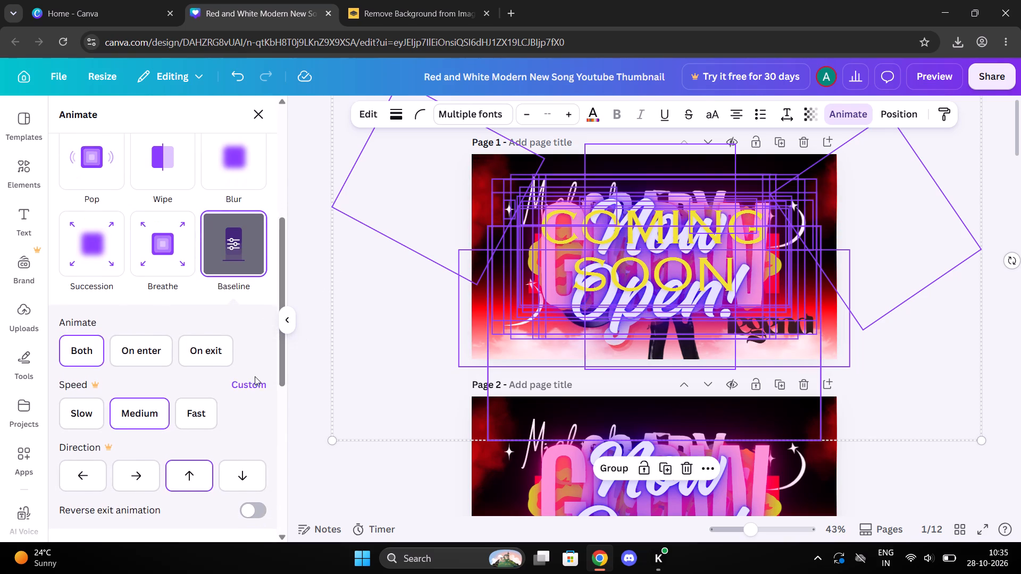
pyautogui.scroll(-1, 255, 376)
pyautogui.scroll(5, 227, 275)
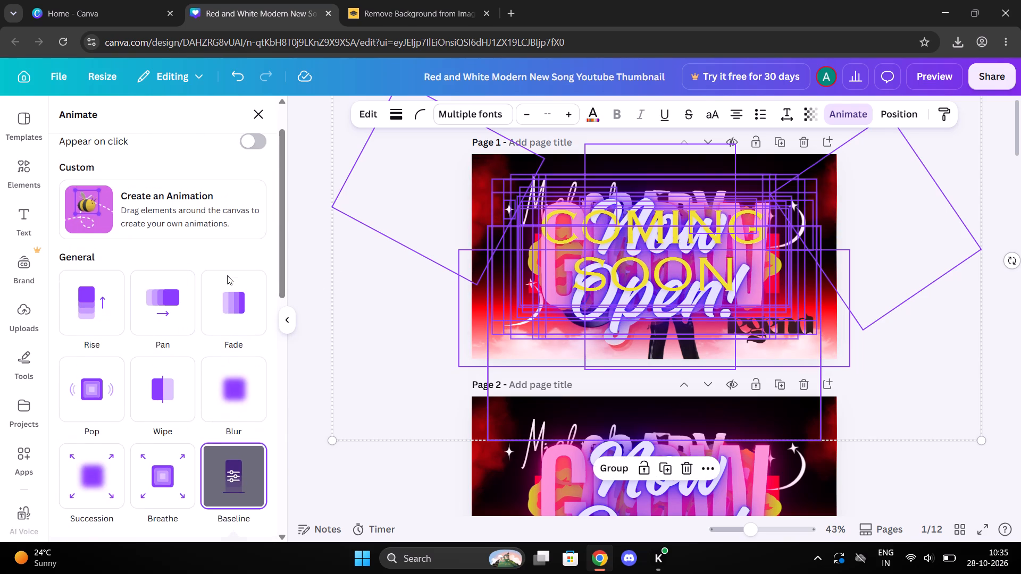
pyautogui.scroll(1, 227, 275)
pyautogui.click(288, 321)
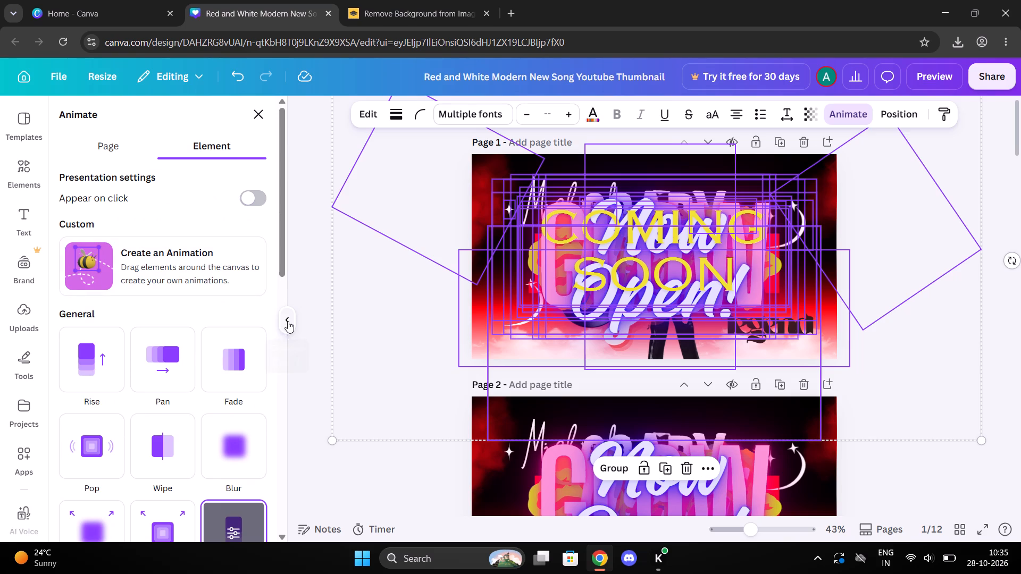
pyautogui.click(170, 311)
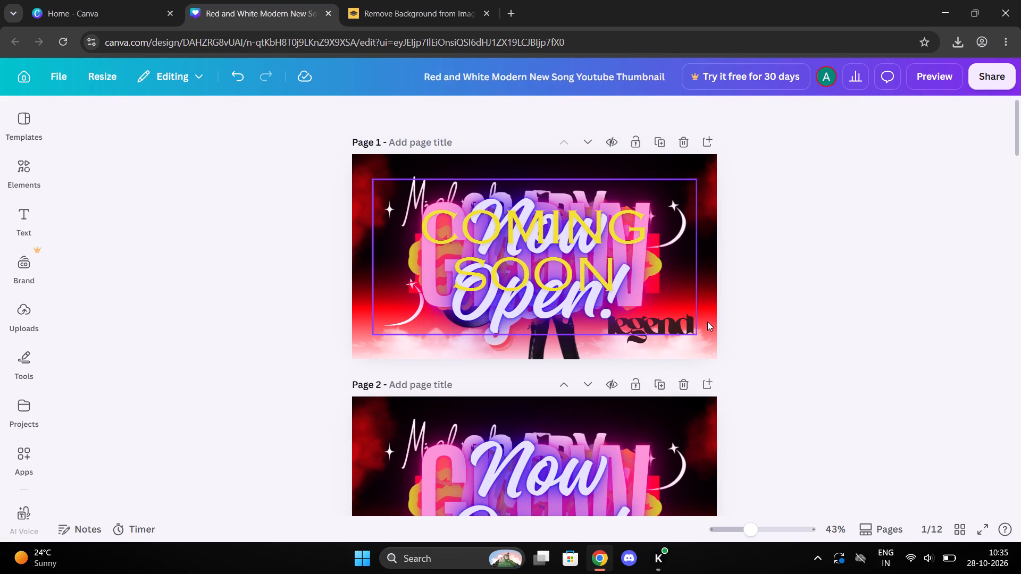
# Look through the pages from page 1 down to page 12 to check the sequence.
pyautogui.hscroll(-3, 707, 322)
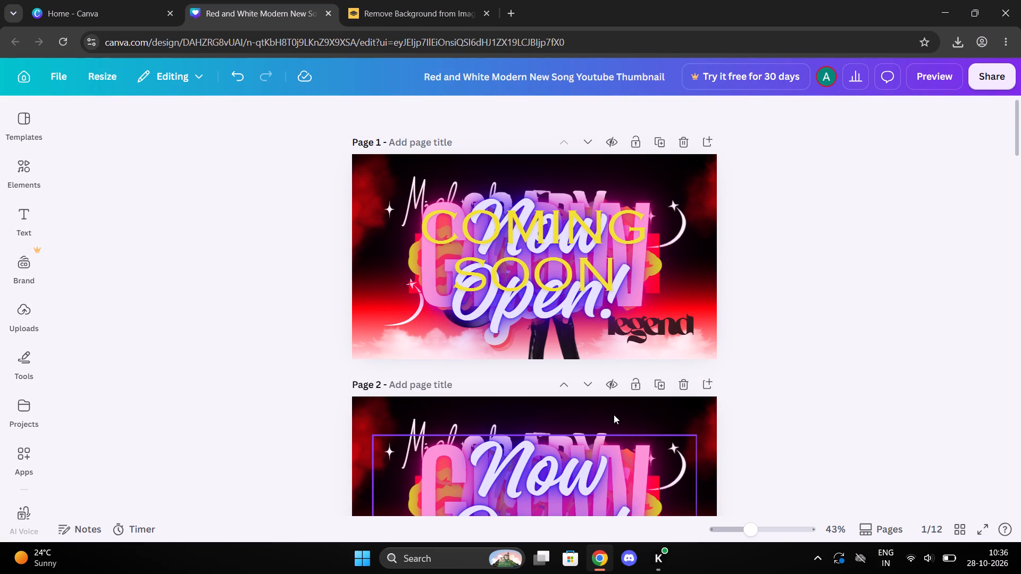
pyautogui.scroll(-4, 614, 415)
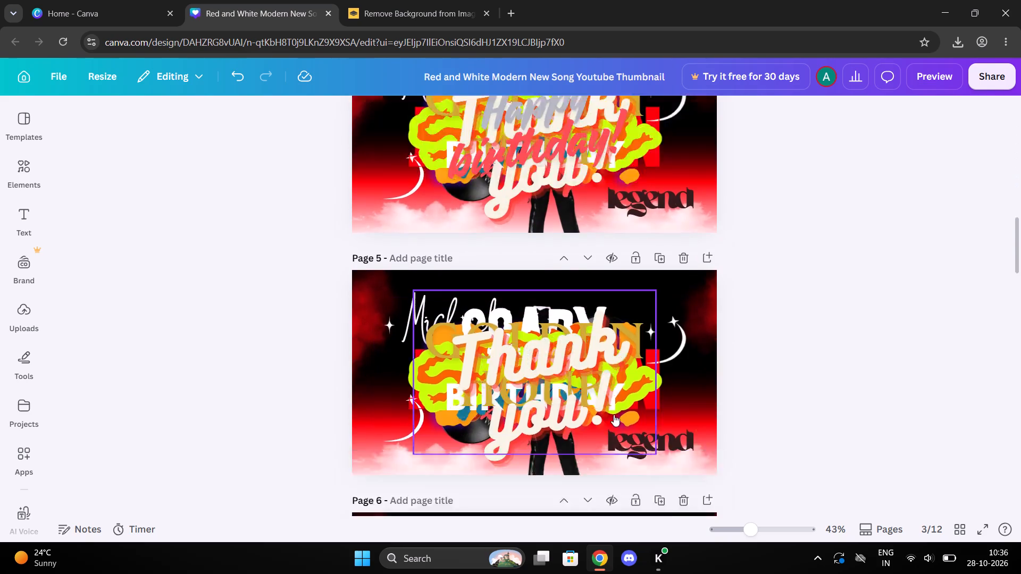
pyautogui.scroll(-8, 614, 415)
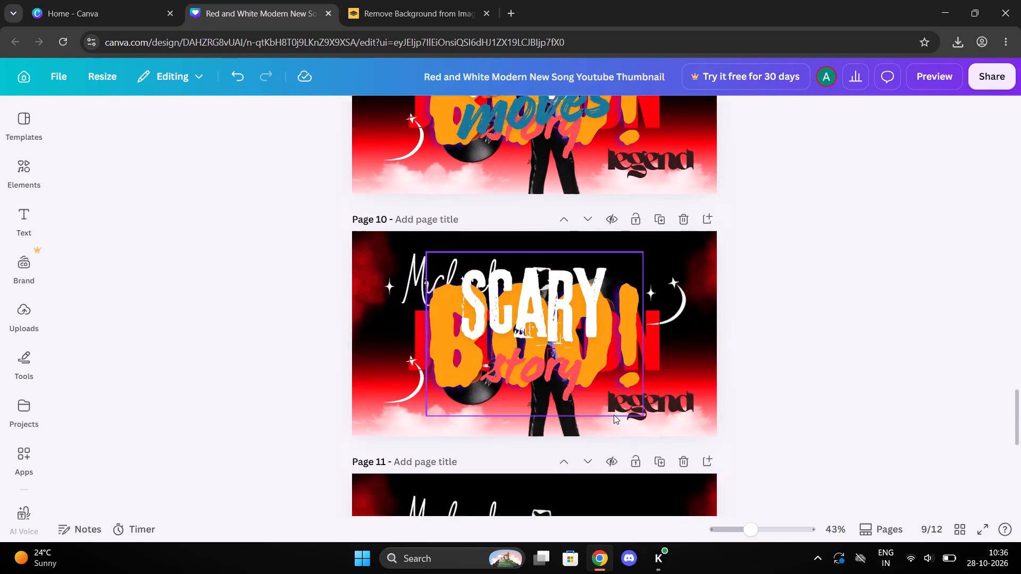
pyautogui.scroll(-2, 614, 415)
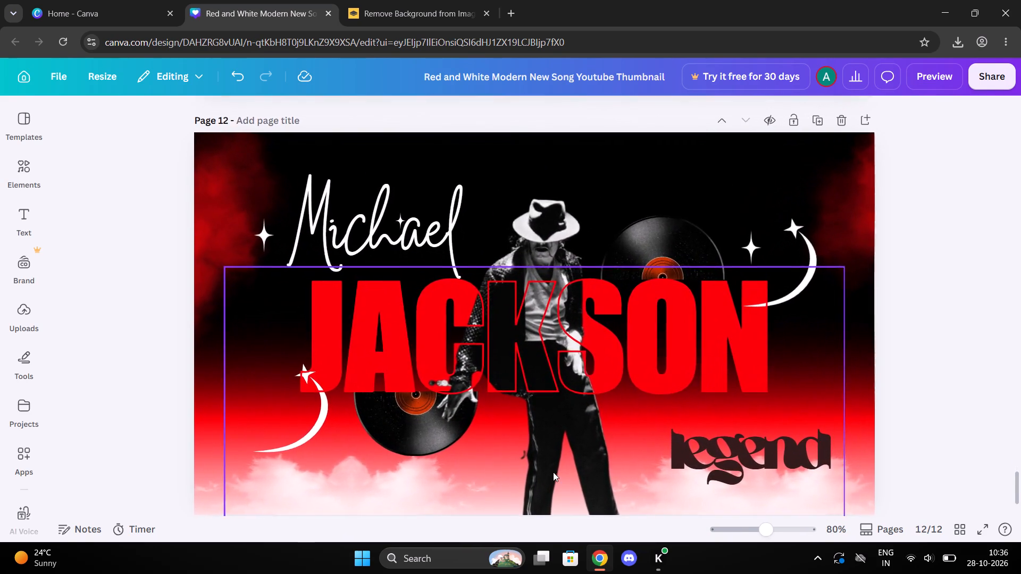
pyautogui.scroll(19, 553, 472)
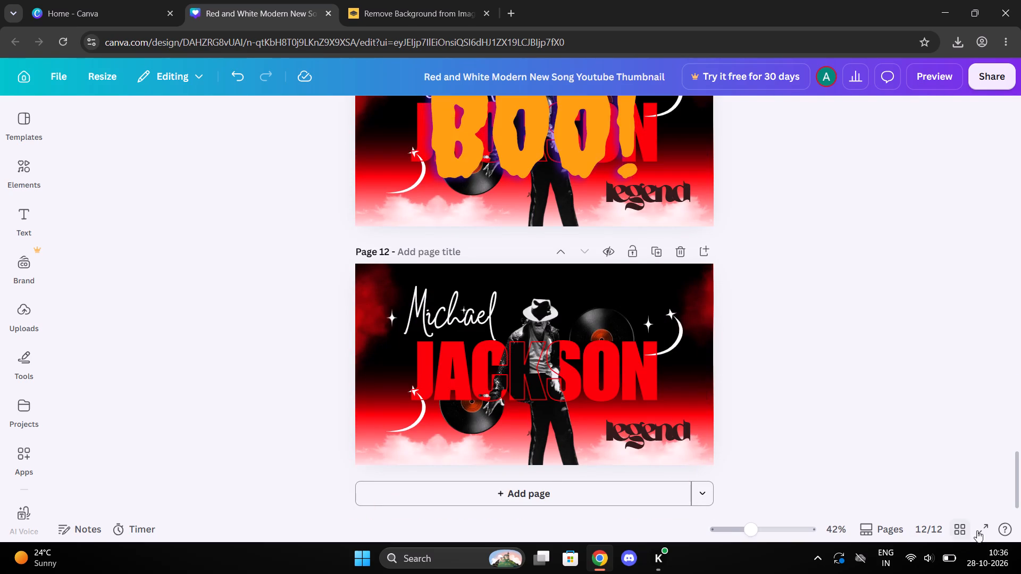
# Play the page sequence full screen to review the animation, then exit the playback.
pyautogui.click(982, 530)
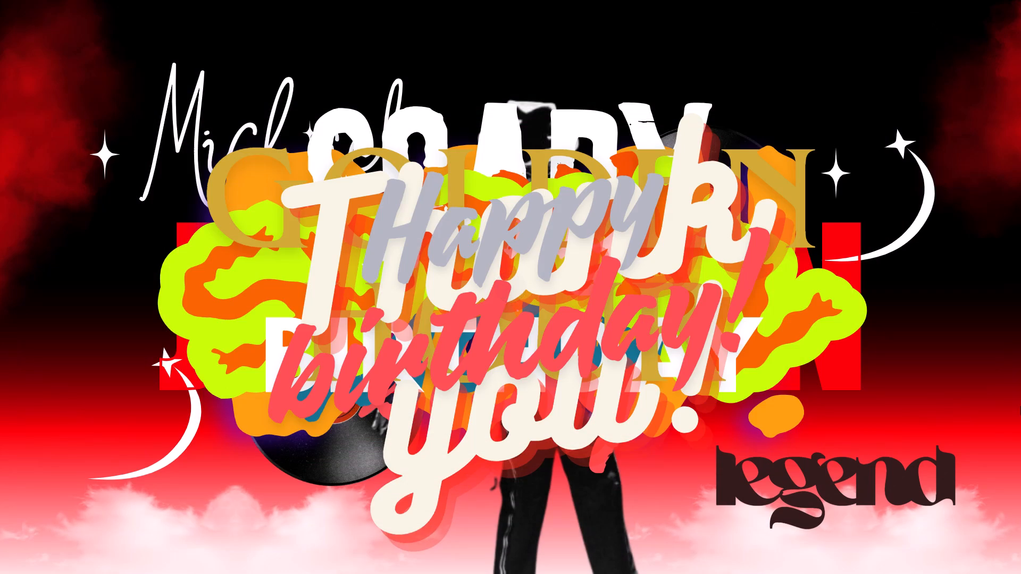
pyautogui.click(991, 556)
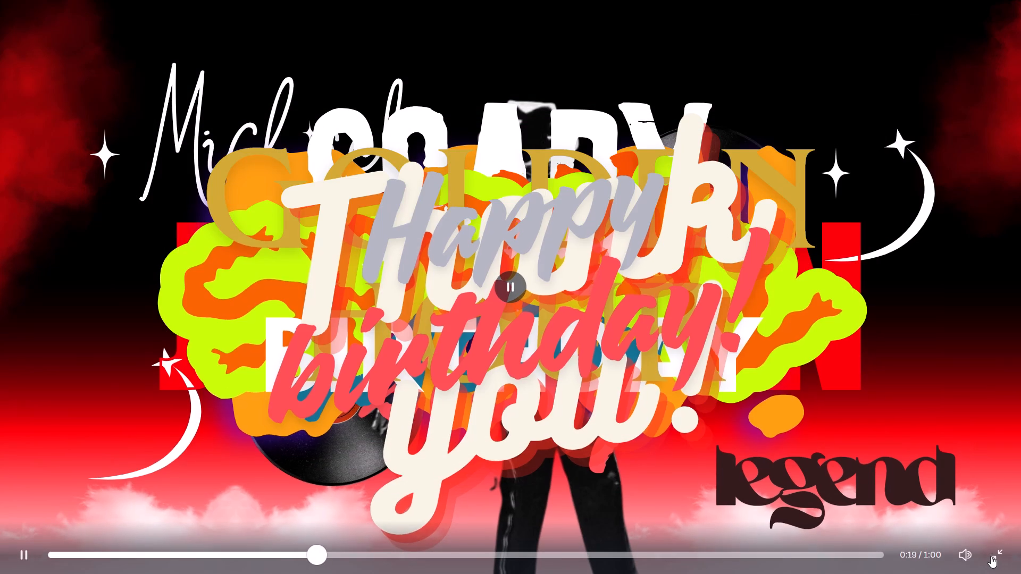
# Select all the elements on page 2 and apply the Baseline animation to them.
pyautogui.scroll(12, 777, 356)
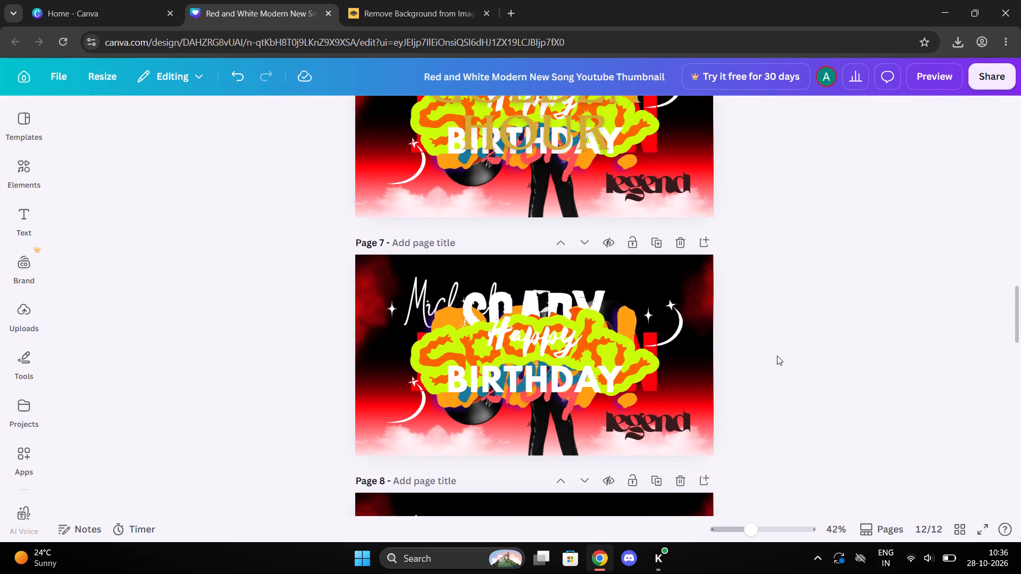
pyautogui.scroll(8, 777, 356)
pyautogui.scroll(-1, 777, 356)
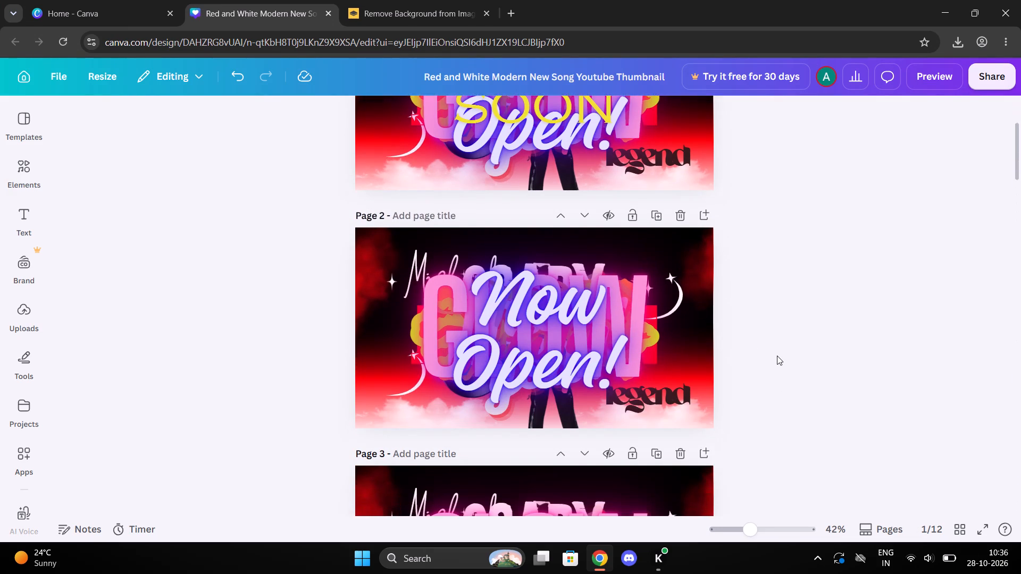
pyautogui.scroll(-1, 777, 356)
pyautogui.moveTo(294, 245); pyautogui.dragTo(757, 365)
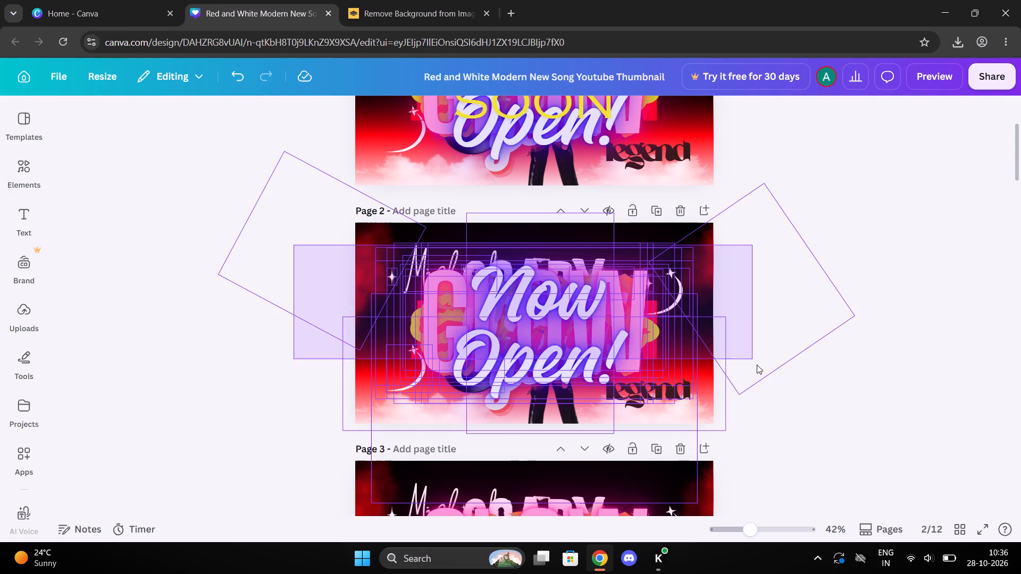
pyautogui.moveTo(757, 365); pyautogui.dragTo(802, 419)
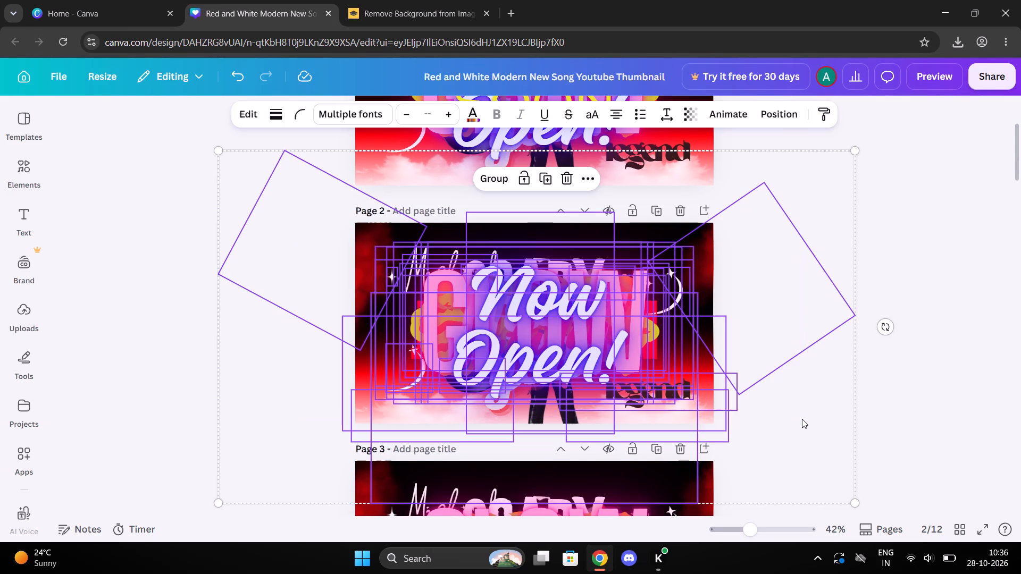
pyautogui.click(738, 116)
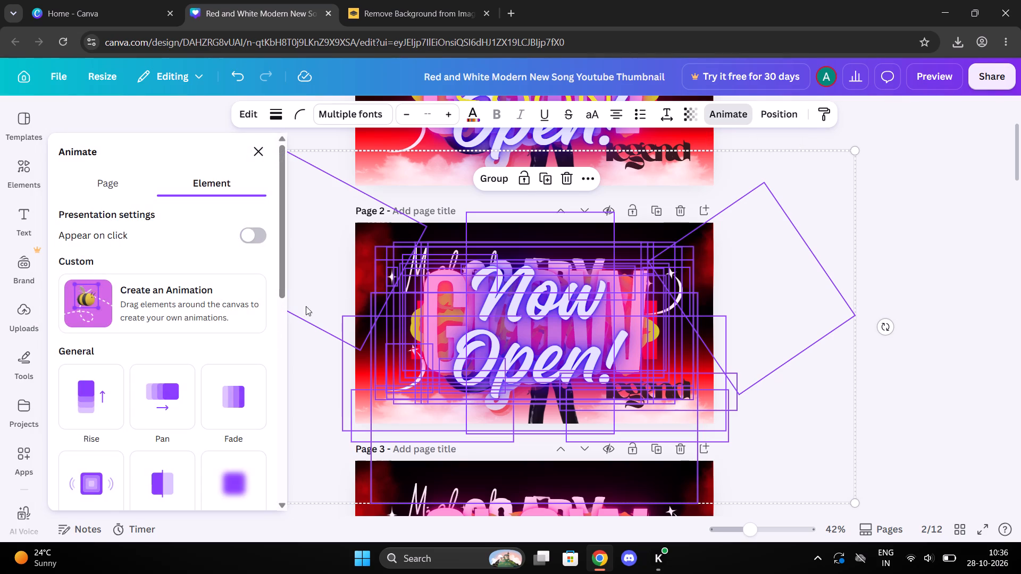
pyautogui.click(221, 374)
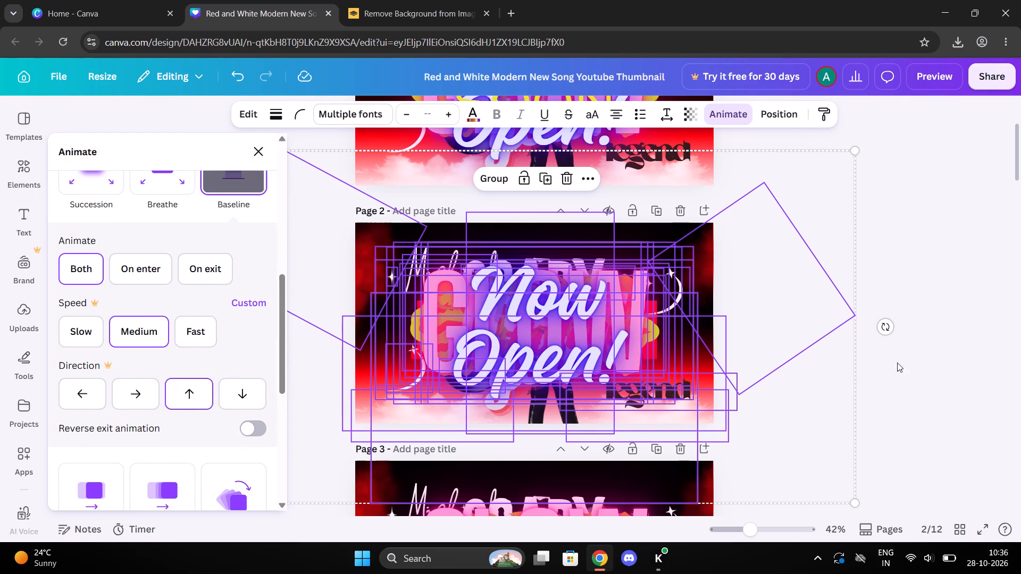
pyautogui.click(927, 362)
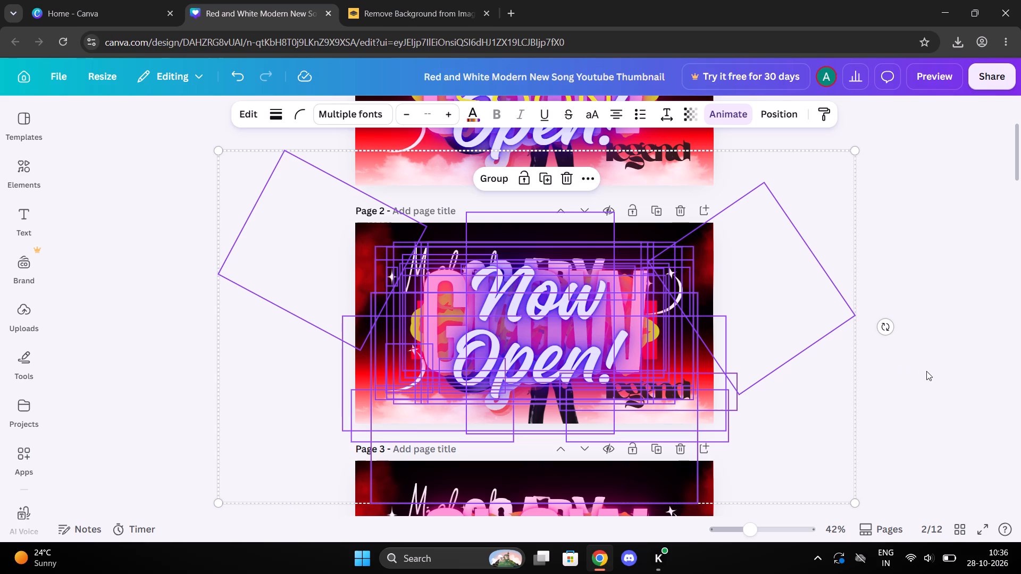
# Select all the elements on page 3 and apply the Baseline animation to them.
pyautogui.click(926, 371)
pyautogui.scroll(-4, 926, 371)
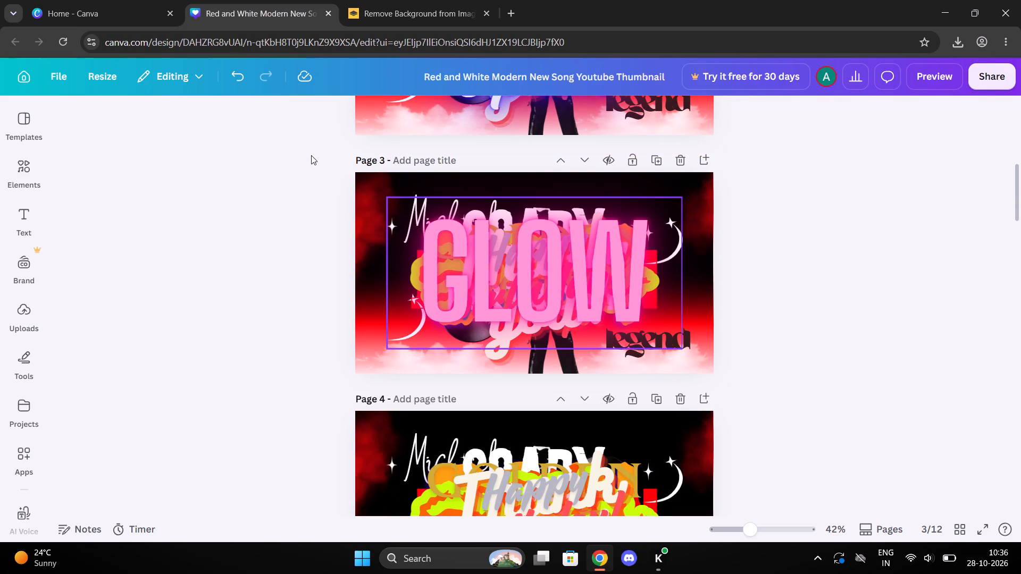
pyautogui.moveTo(315, 182); pyautogui.dragTo(760, 368)
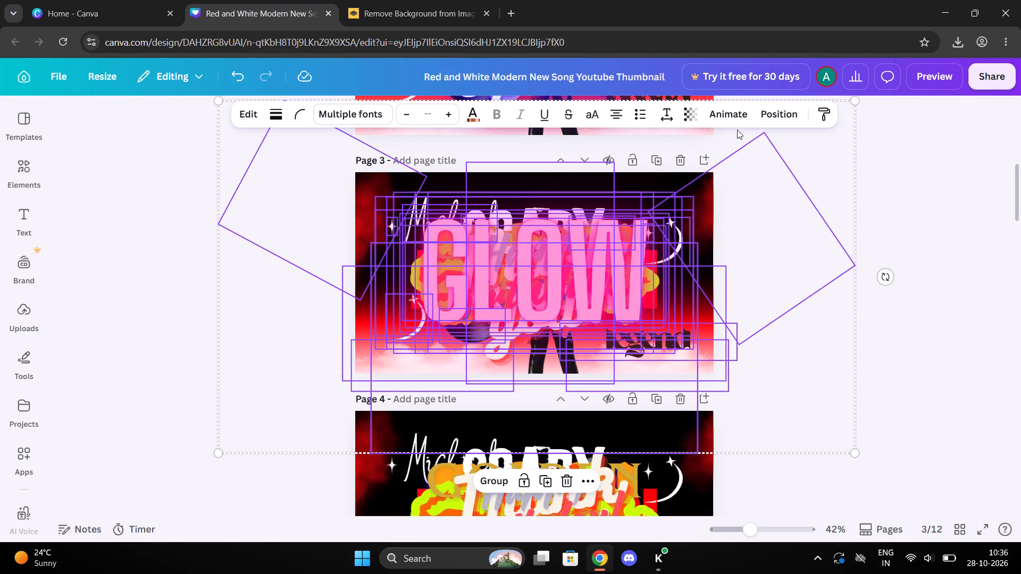
pyautogui.click(715, 116)
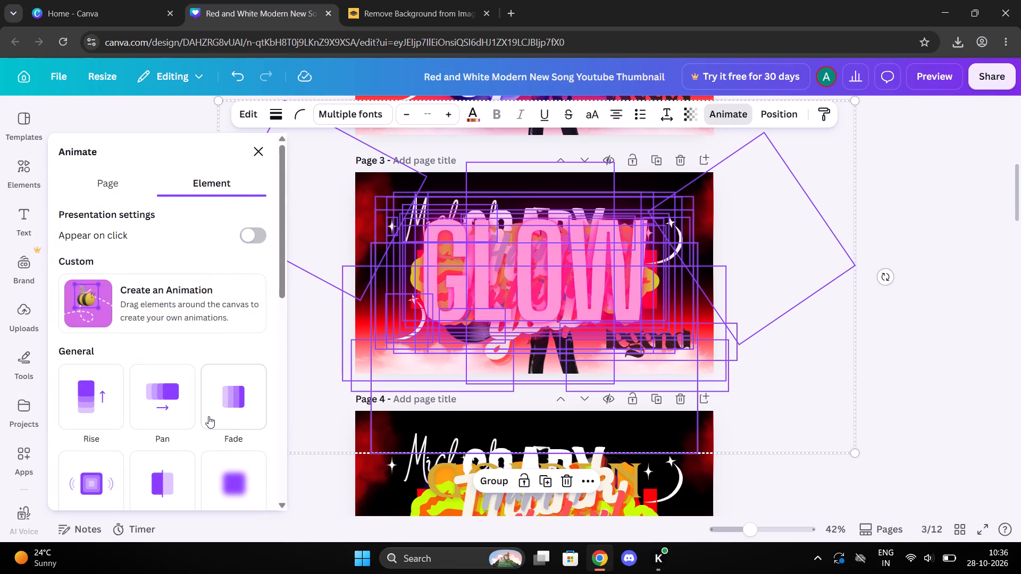
pyautogui.scroll(-2, 208, 416)
pyautogui.click(229, 360)
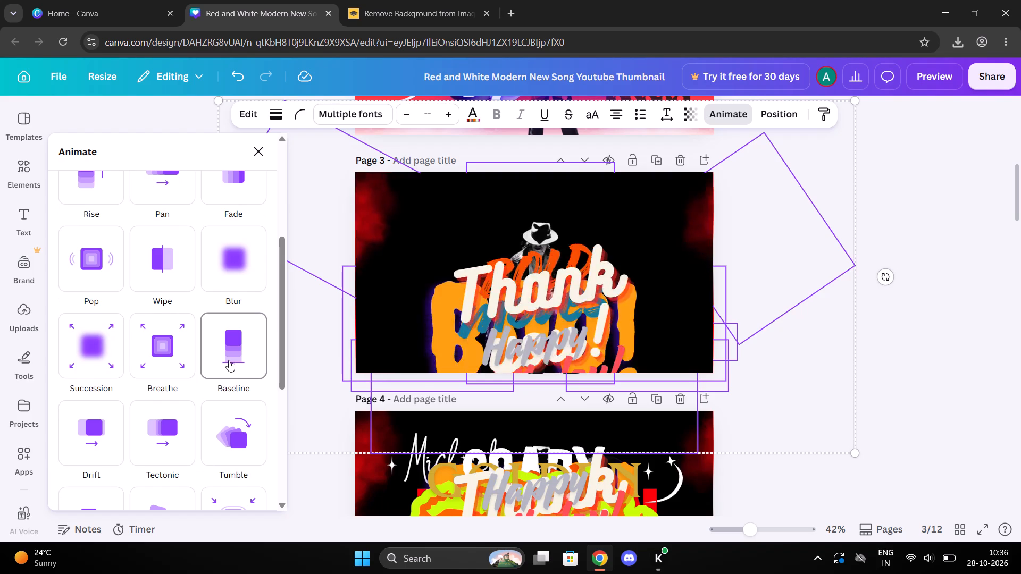
pyautogui.click(873, 325)
# Select all the elements on page 4 and apply the Pan animation to them.
pyautogui.scroll(-3, 873, 325)
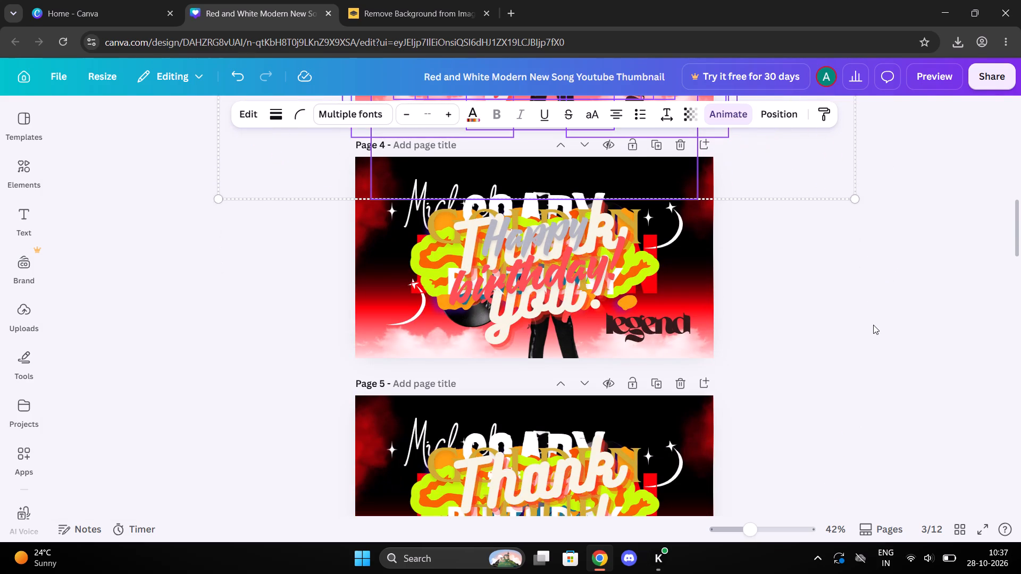
pyautogui.click(873, 325)
pyautogui.moveTo(873, 325); pyautogui.dragTo(275, 190)
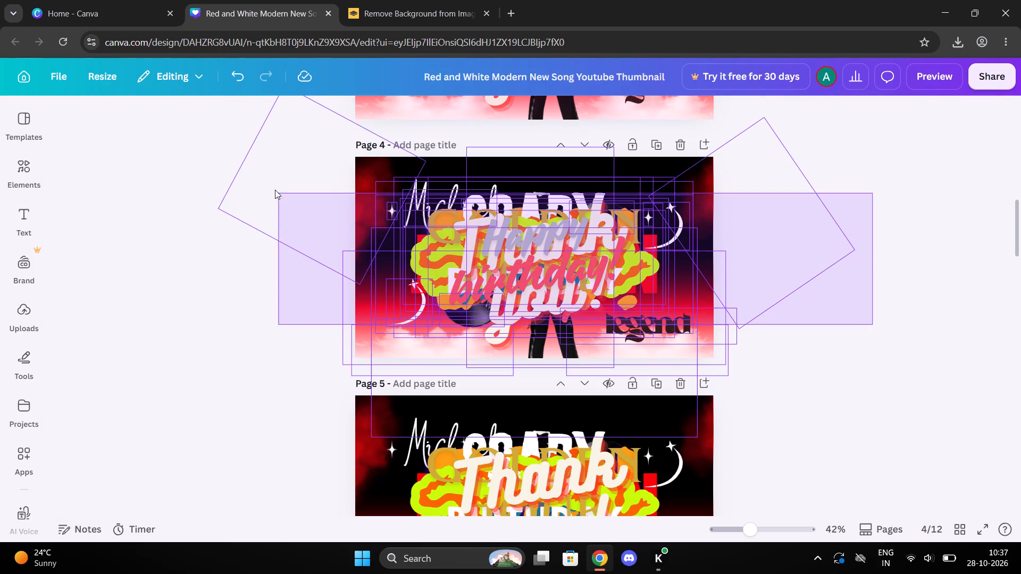
pyautogui.moveTo(275, 190); pyautogui.dragTo(267, 185)
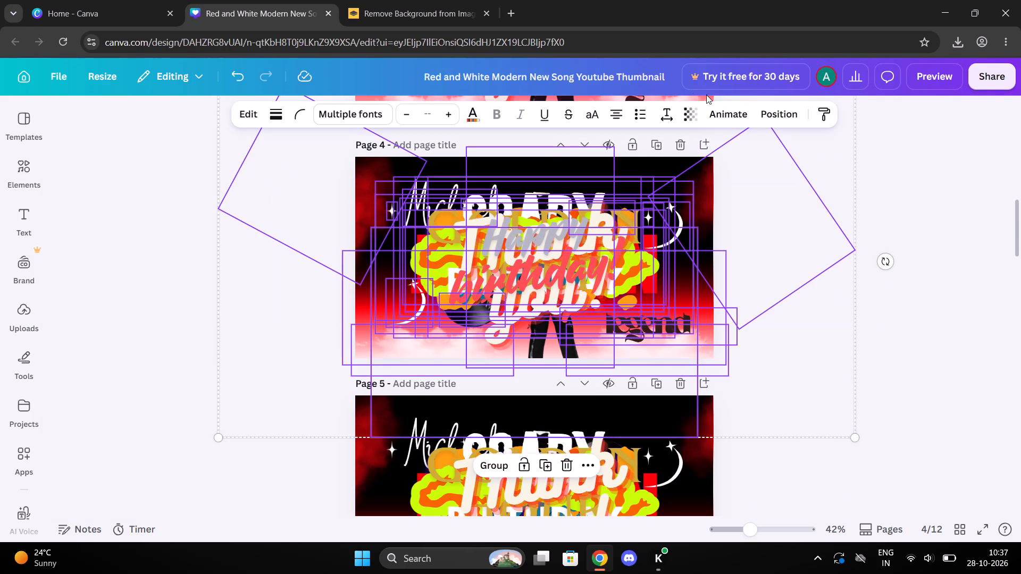
pyautogui.click(725, 107)
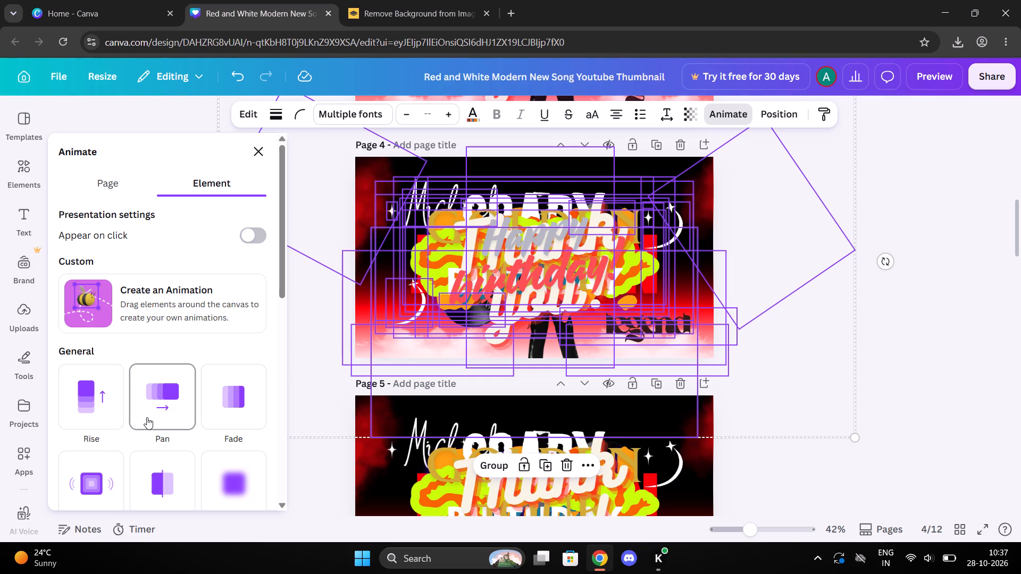
pyautogui.click(147, 417)
pyautogui.click(900, 411)
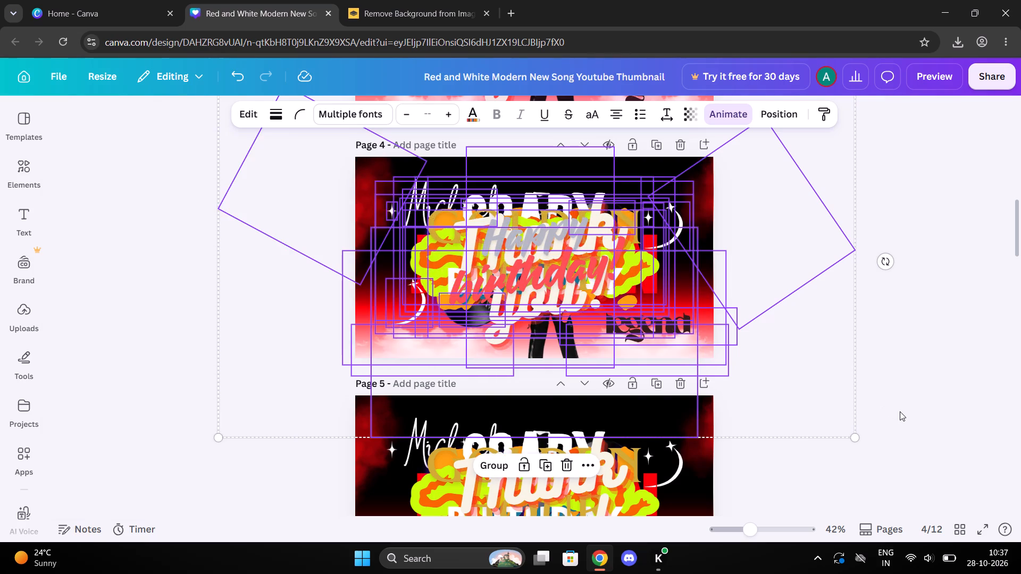
# Select all the elements on page 5, apply the Fade animation to them, and deselect them.
pyautogui.scroll(-3, 899, 383)
pyautogui.moveTo(717, 412); pyautogui.dragTo(581, 345)
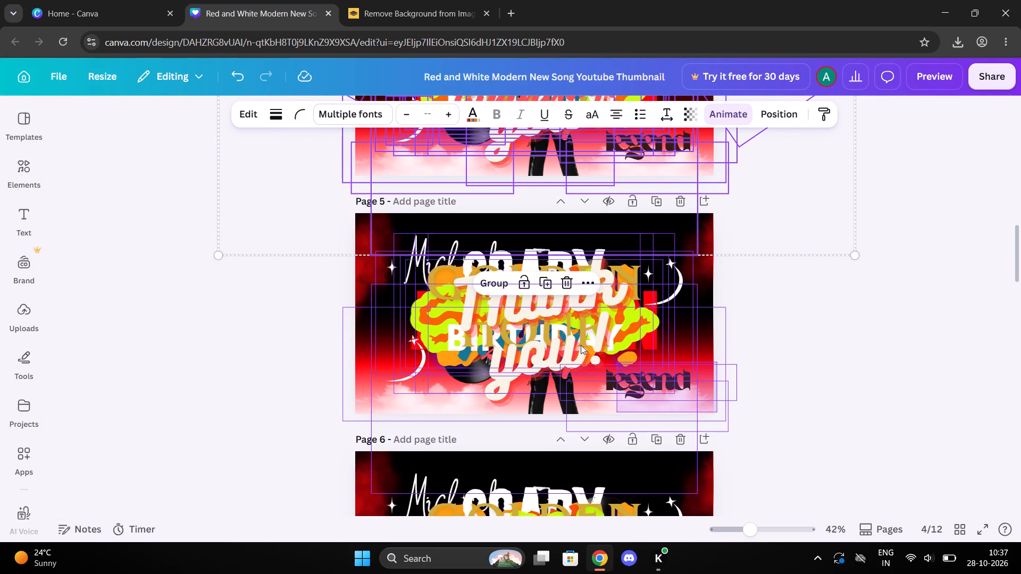
pyautogui.moveTo(581, 345); pyautogui.dragTo(236, 233)
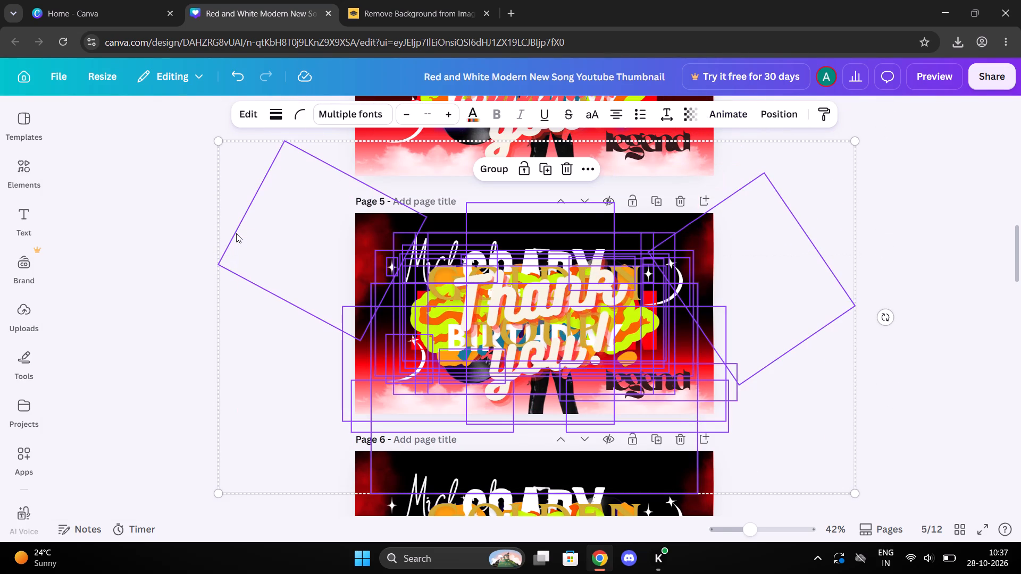
pyautogui.click(160, 233)
pyautogui.moveTo(290, 241); pyautogui.dragTo(371, 232)
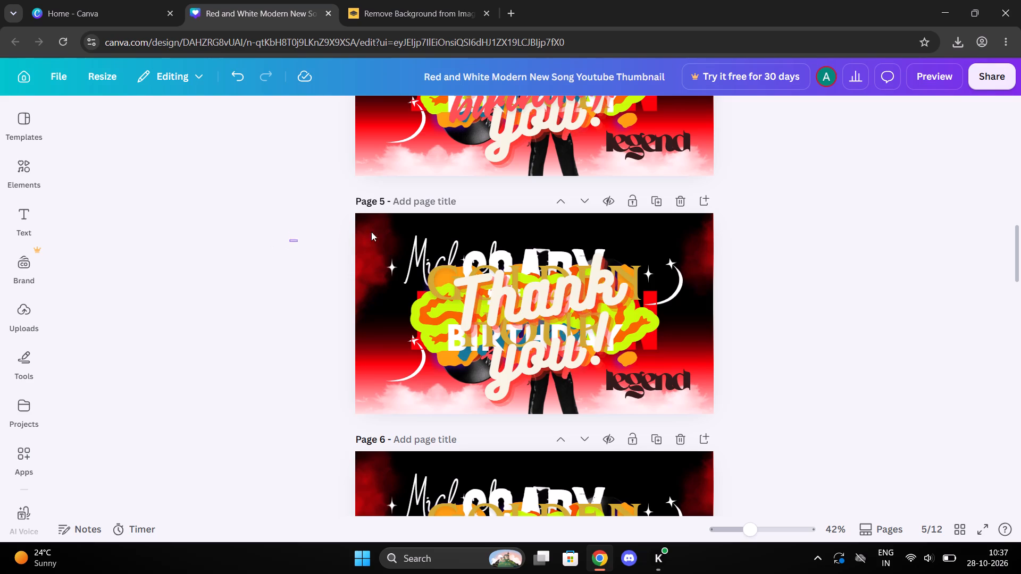
pyautogui.moveTo(371, 232); pyautogui.dragTo(825, 416)
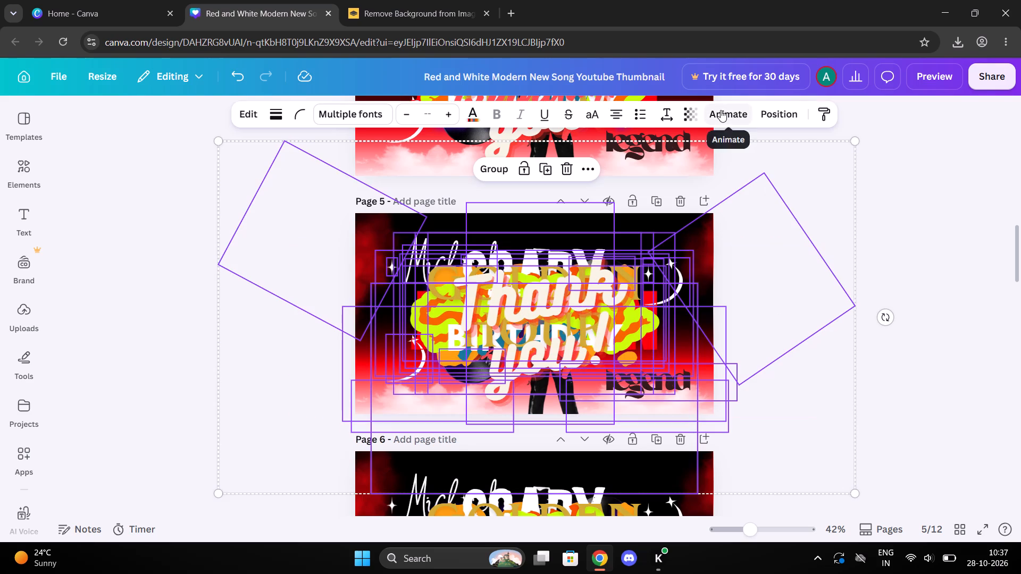
pyautogui.click(721, 110)
pyautogui.click(241, 385)
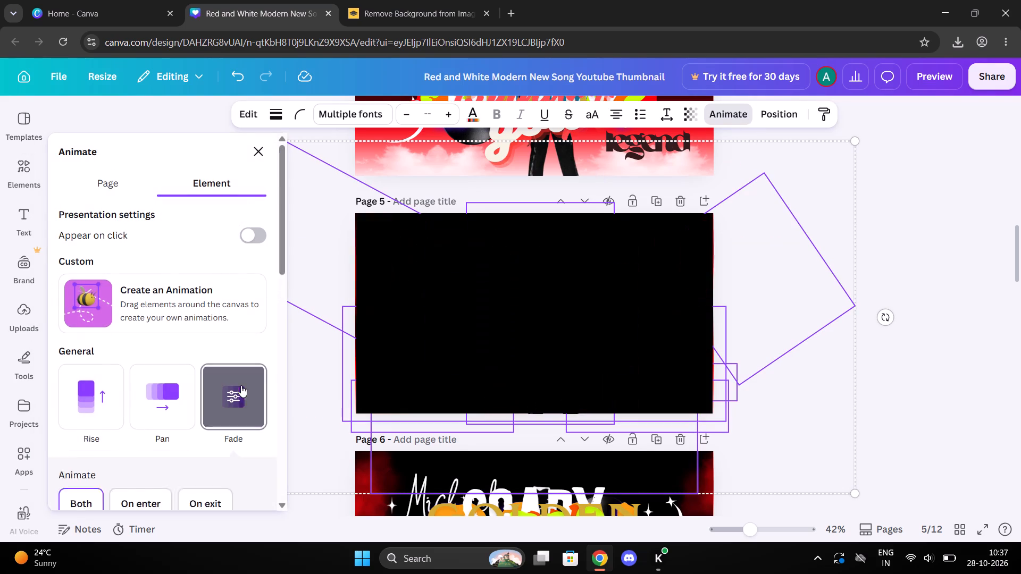
pyautogui.click(881, 373)
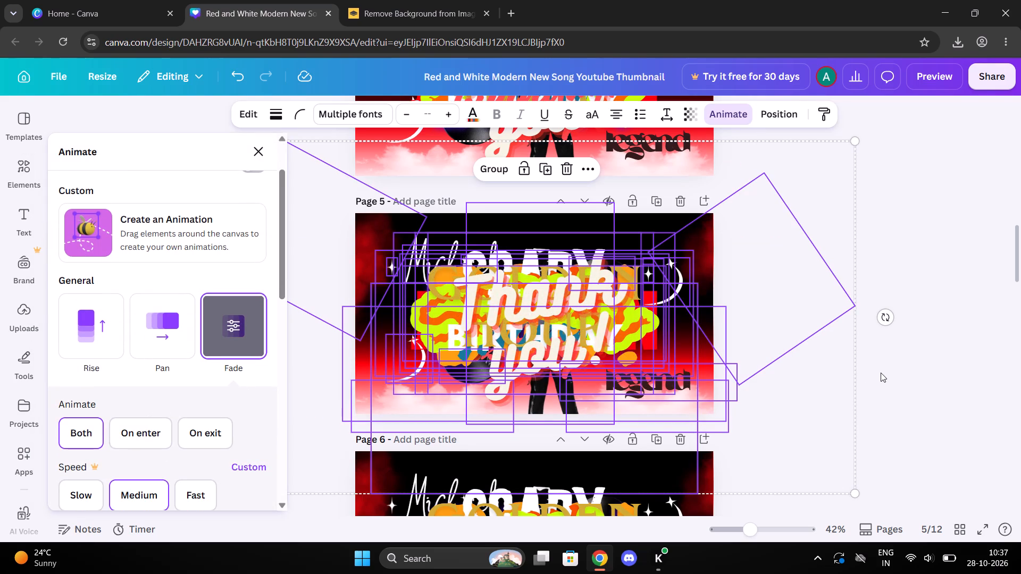
pyautogui.scroll(-2, 881, 373)
pyautogui.click(881, 373)
# Select all the elements on page 6, apply the Pan animation to them, and deselect them.
pyautogui.scroll(-2, 881, 373)
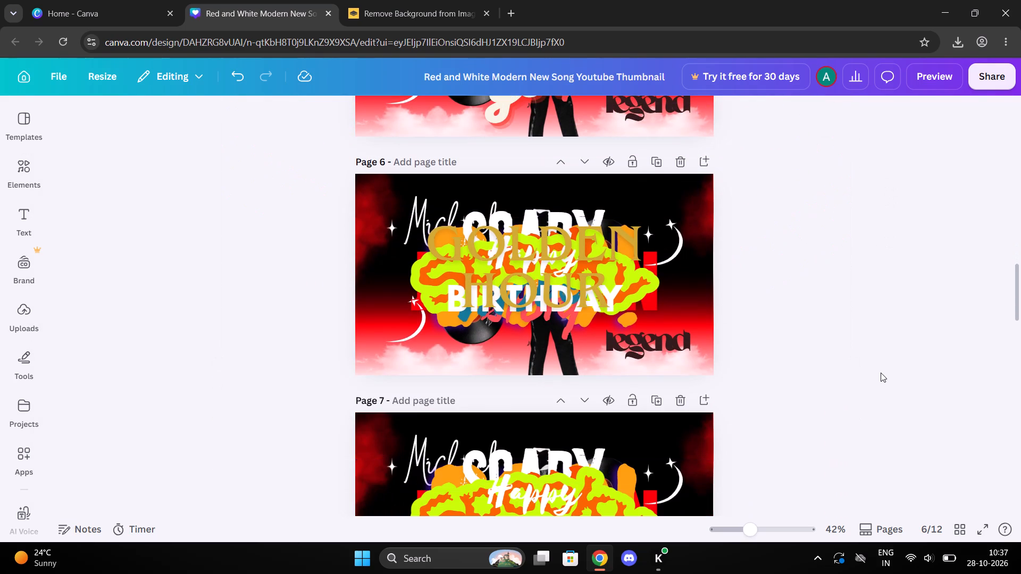
pyautogui.moveTo(322, 183); pyautogui.dragTo(777, 349)
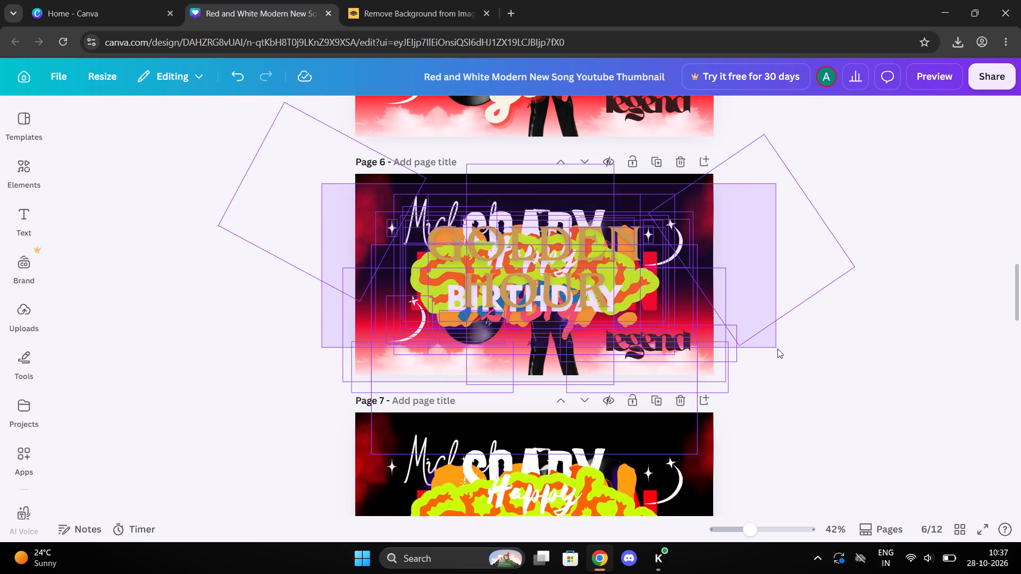
pyautogui.moveTo(777, 349); pyautogui.dragTo(783, 360)
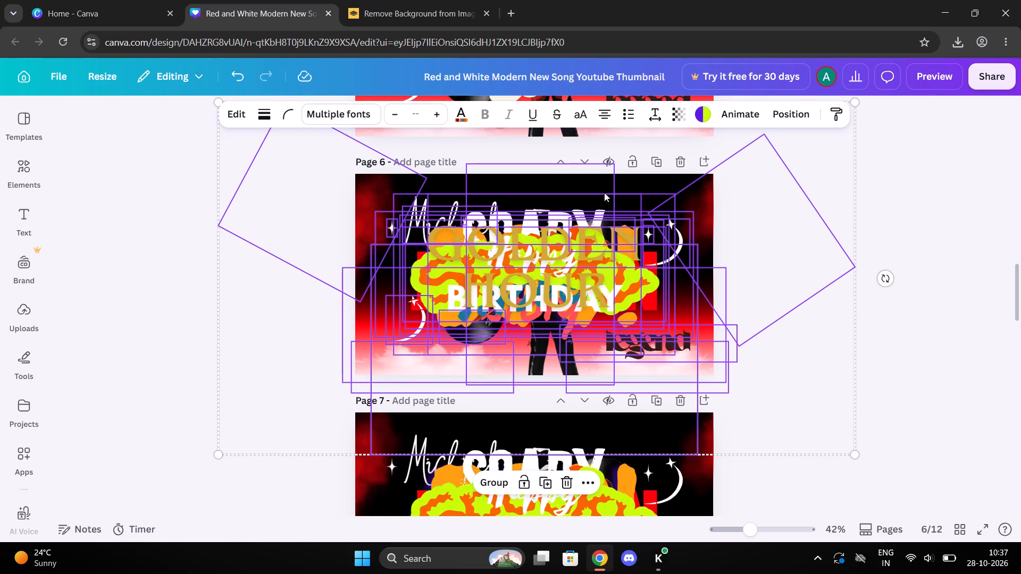
pyautogui.click(739, 116)
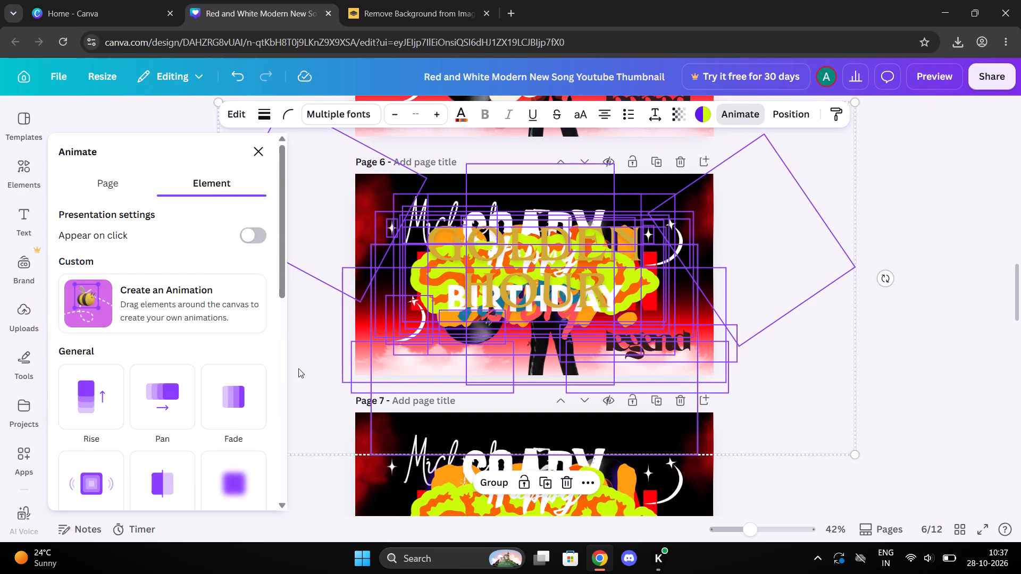
pyautogui.scroll(-1, 251, 404)
pyautogui.click(162, 336)
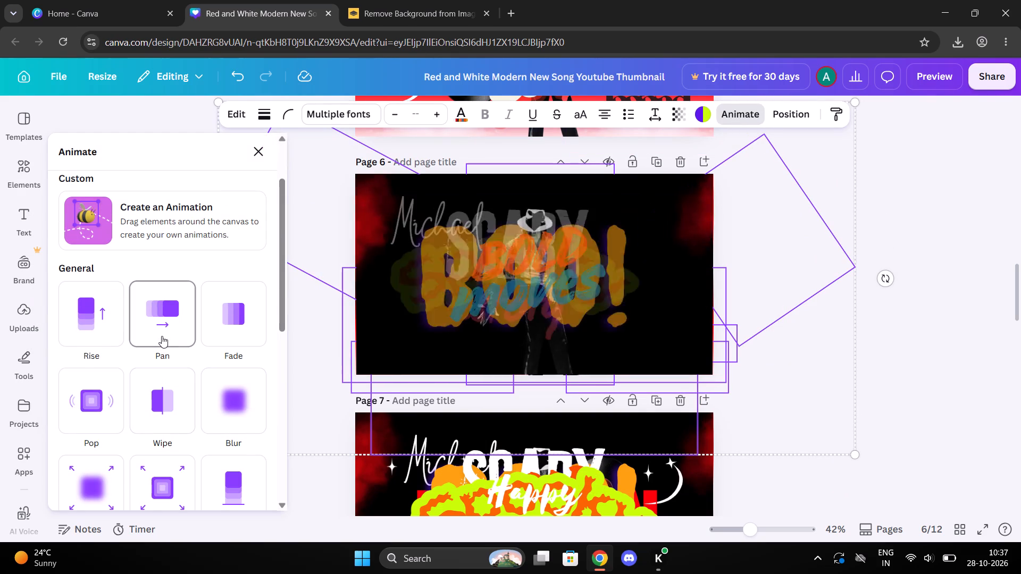
pyautogui.click(898, 398)
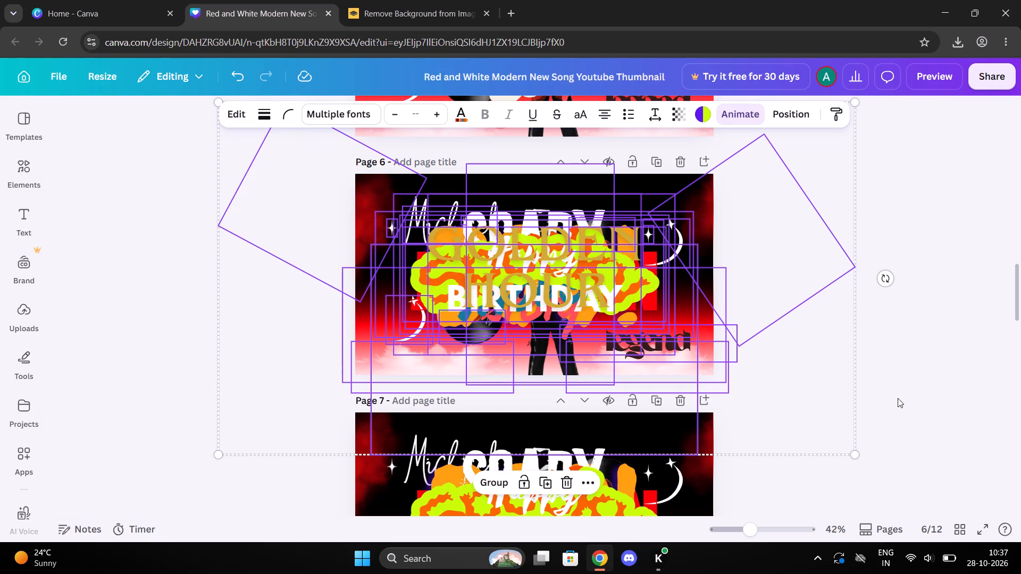
pyautogui.click(925, 265)
# Select all the elements on page 7, apply the Wipe animation to them, and deselect them.
pyautogui.scroll(-3, 925, 265)
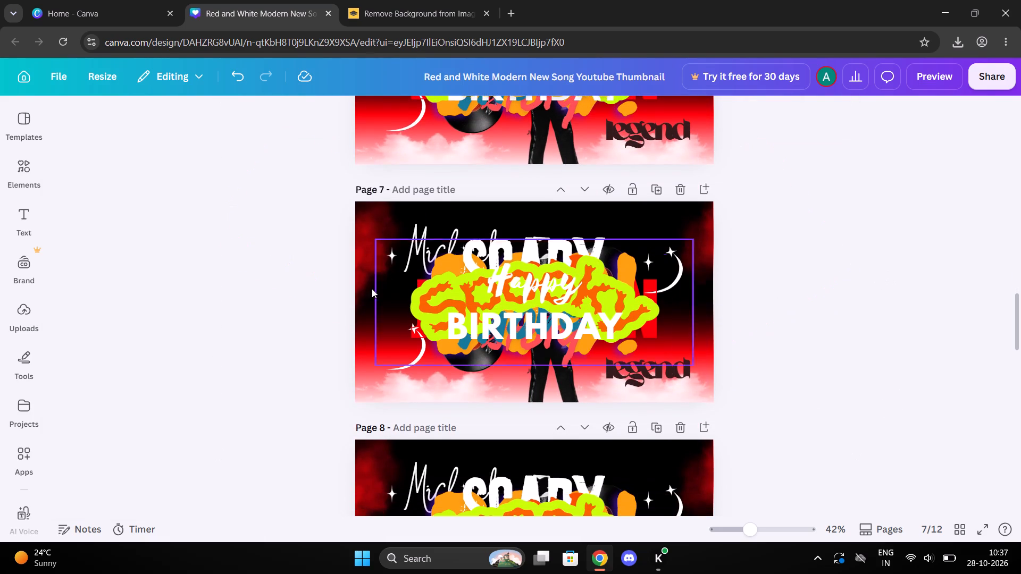
pyautogui.moveTo(325, 211); pyautogui.dragTo(750, 358)
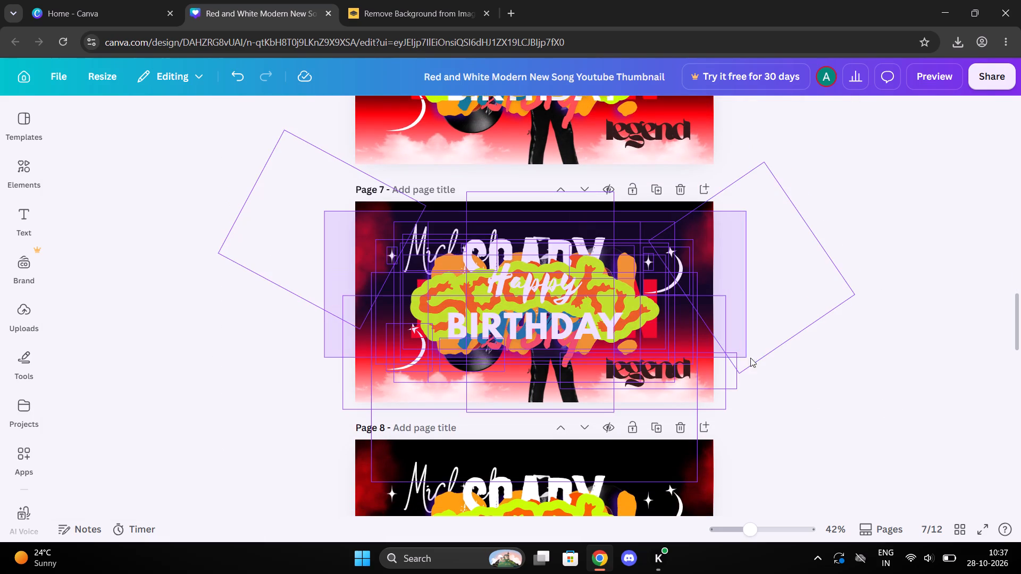
pyautogui.moveTo(750, 358); pyautogui.dragTo(789, 400)
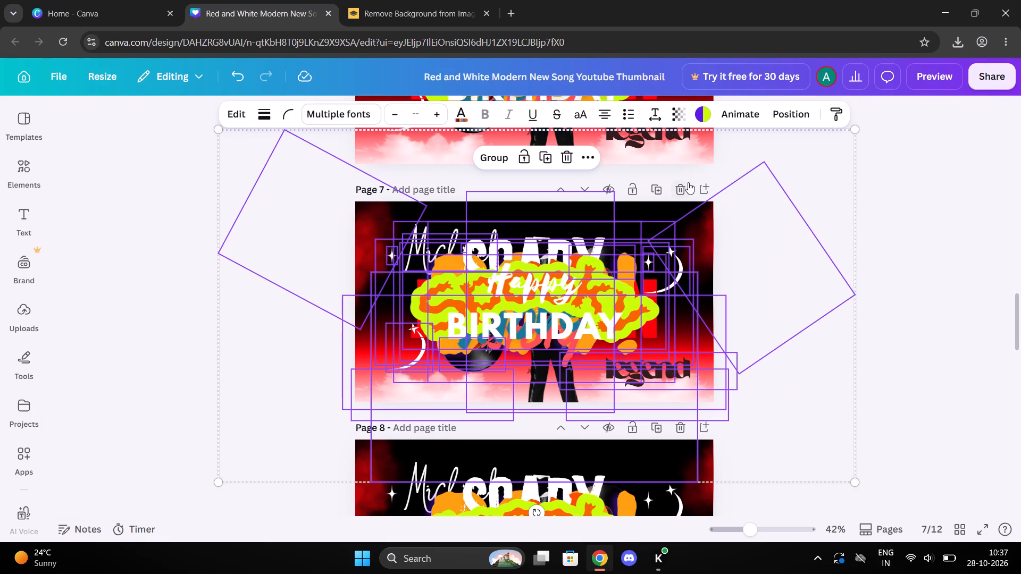
pyautogui.click(735, 112)
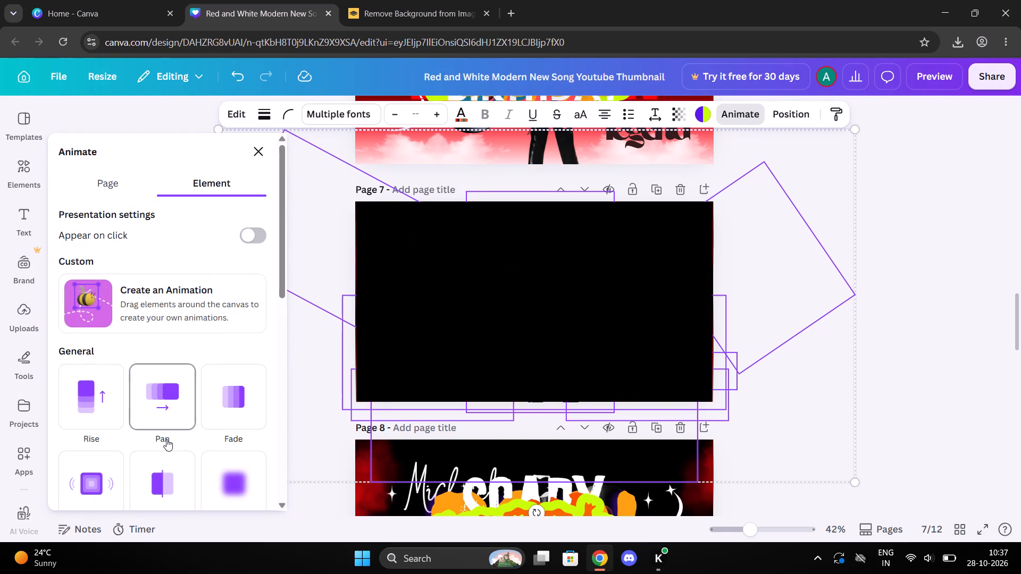
pyautogui.scroll(-2, 166, 439)
pyautogui.click(162, 357)
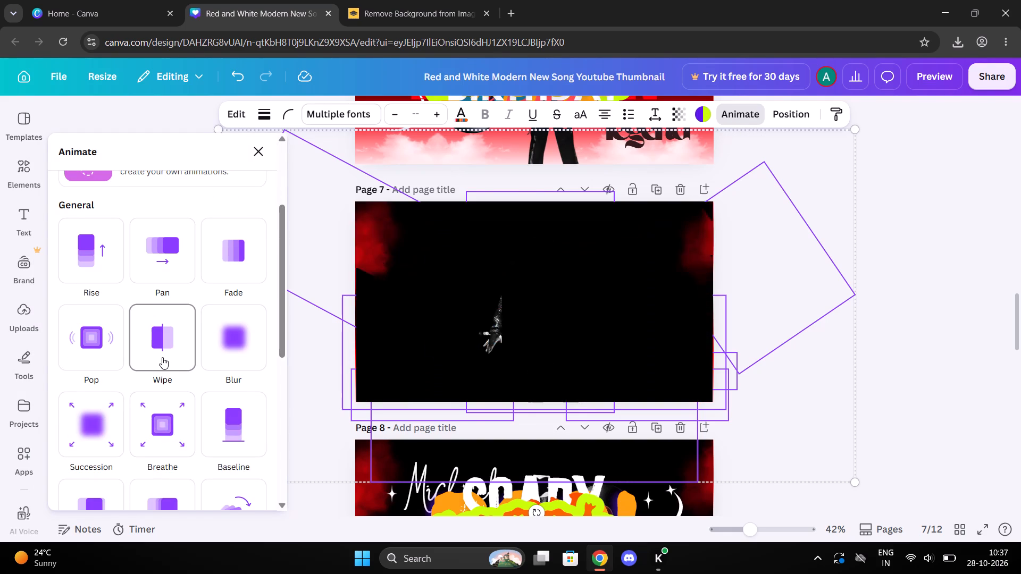
pyautogui.click(917, 417)
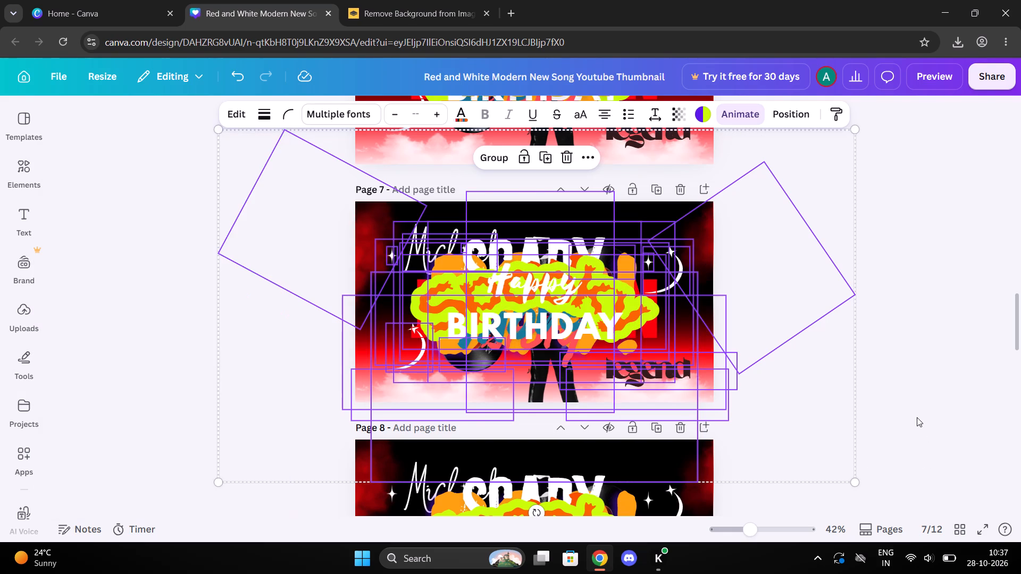
pyautogui.click(917, 417)
# Select all the elements on page 8, apply the Pan animation to them, and deselect them.
pyautogui.scroll(-3, 917, 417)
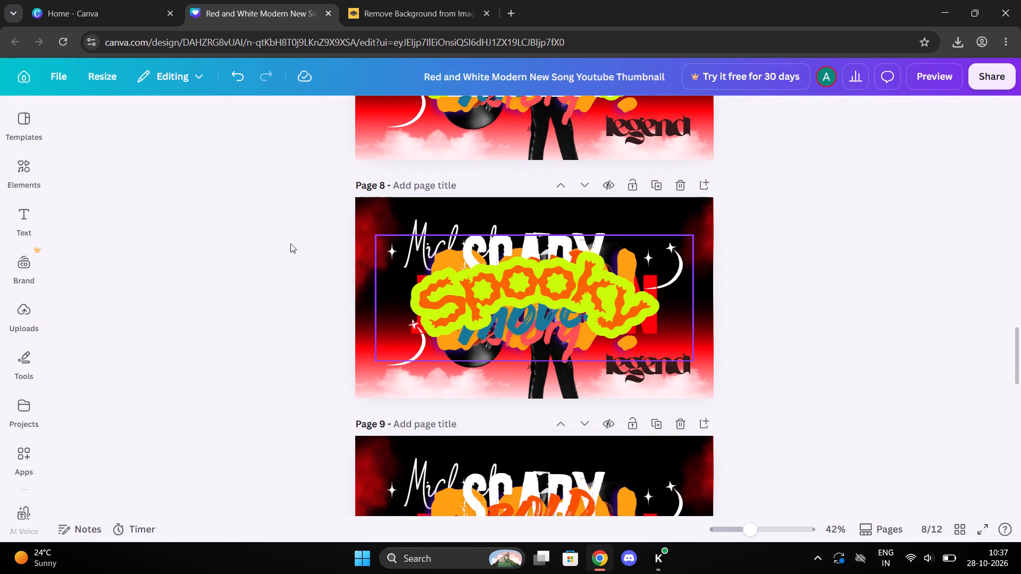
pyautogui.moveTo(314, 209); pyautogui.dragTo(781, 375)
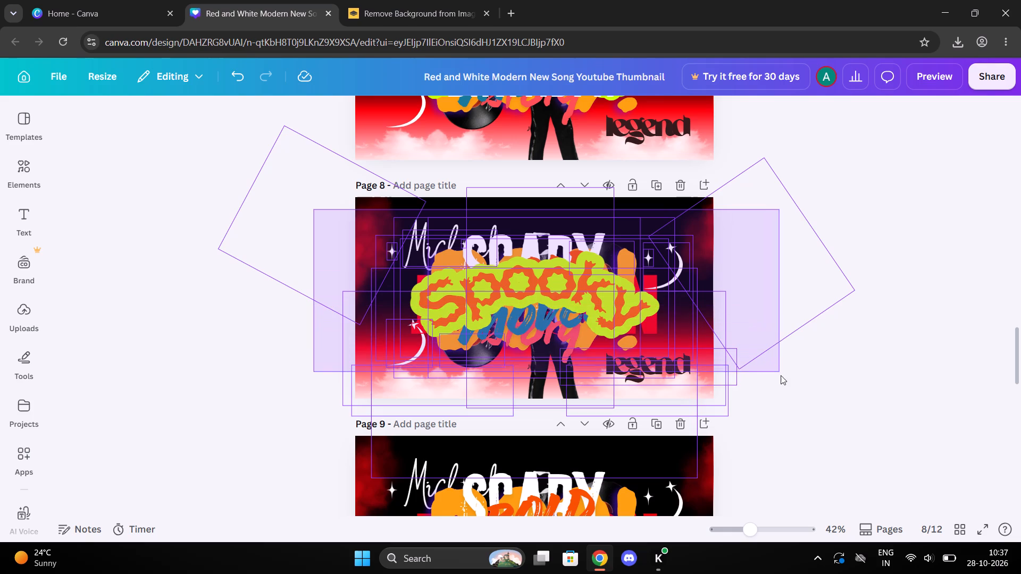
pyautogui.moveTo(781, 375); pyautogui.dragTo(783, 395)
pyautogui.click(732, 109)
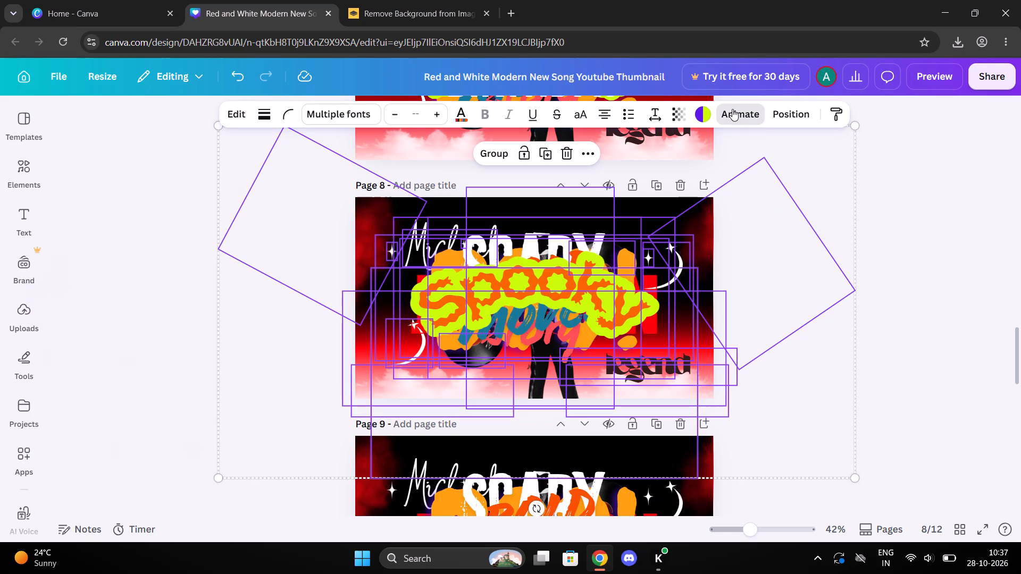
pyautogui.scroll(-1, 195, 369)
pyautogui.click(157, 336)
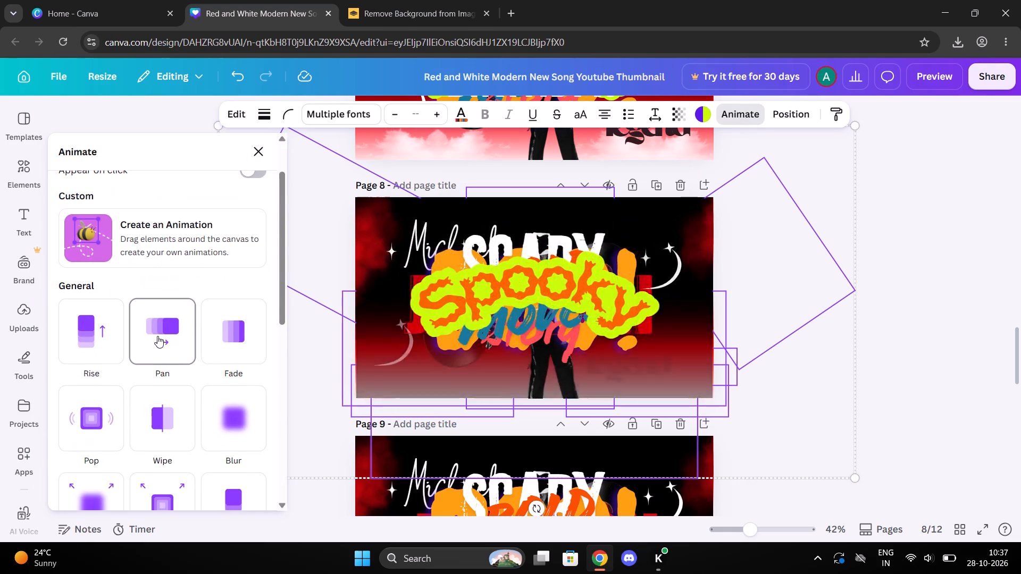
pyautogui.click(920, 309)
pyautogui.click(920, 309)
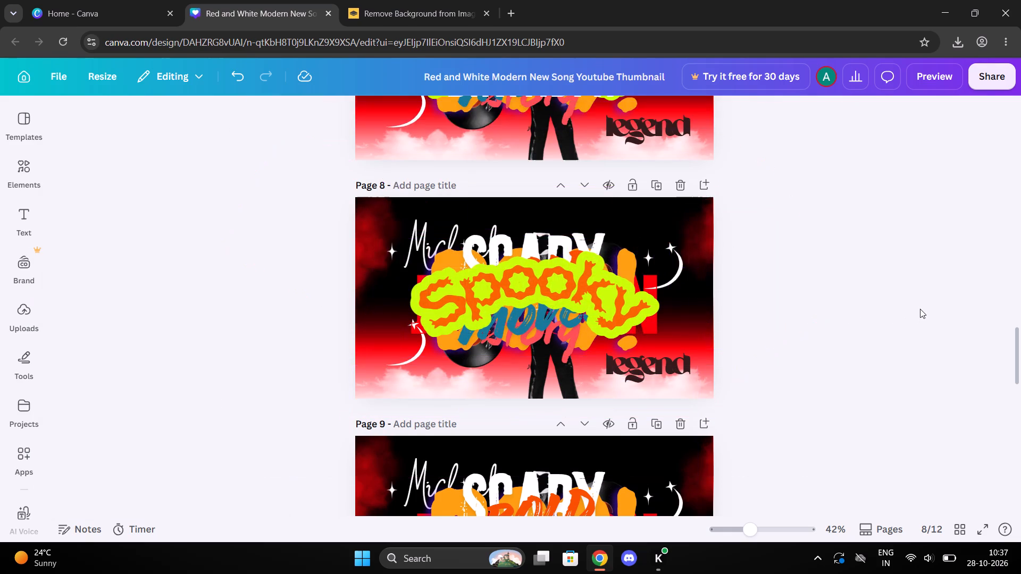
# Select all the elements on page 9, apply the Tumble animation to them, and deselect them.
pyautogui.scroll(-3, 920, 309)
pyautogui.moveTo(345, 215); pyautogui.dragTo(410, 200)
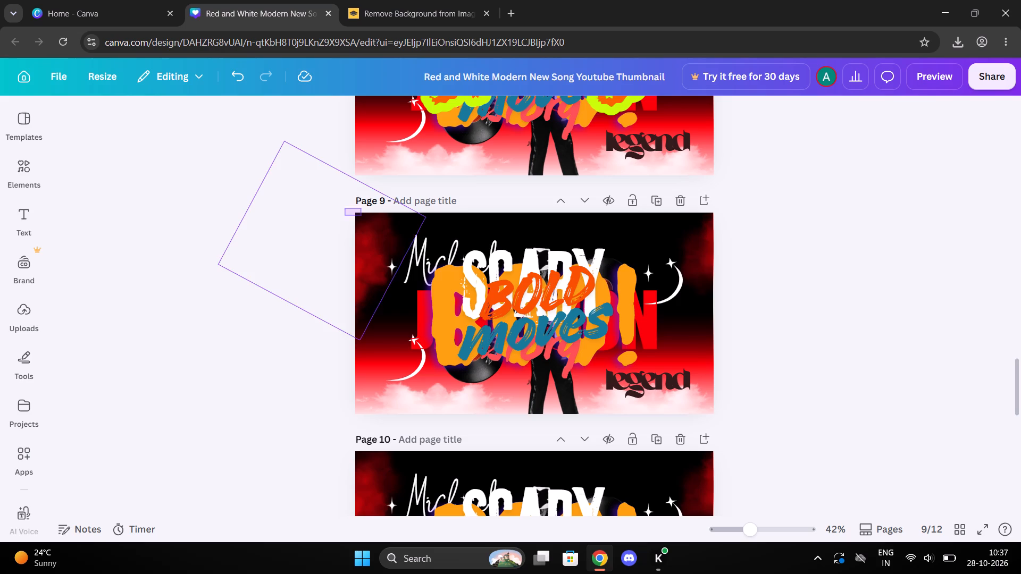
pyautogui.moveTo(410, 200); pyautogui.dragTo(773, 410)
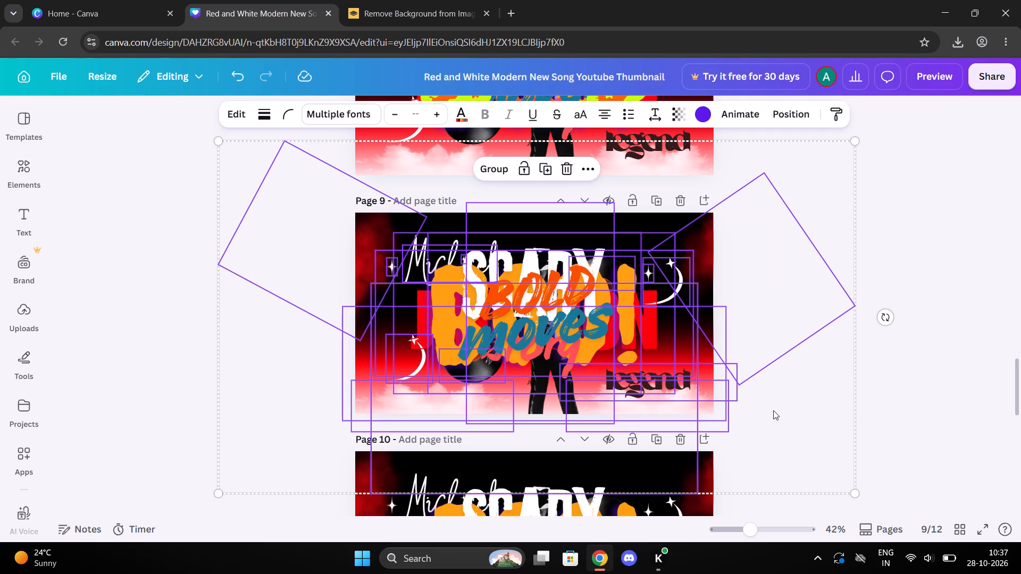
pyautogui.click(743, 116)
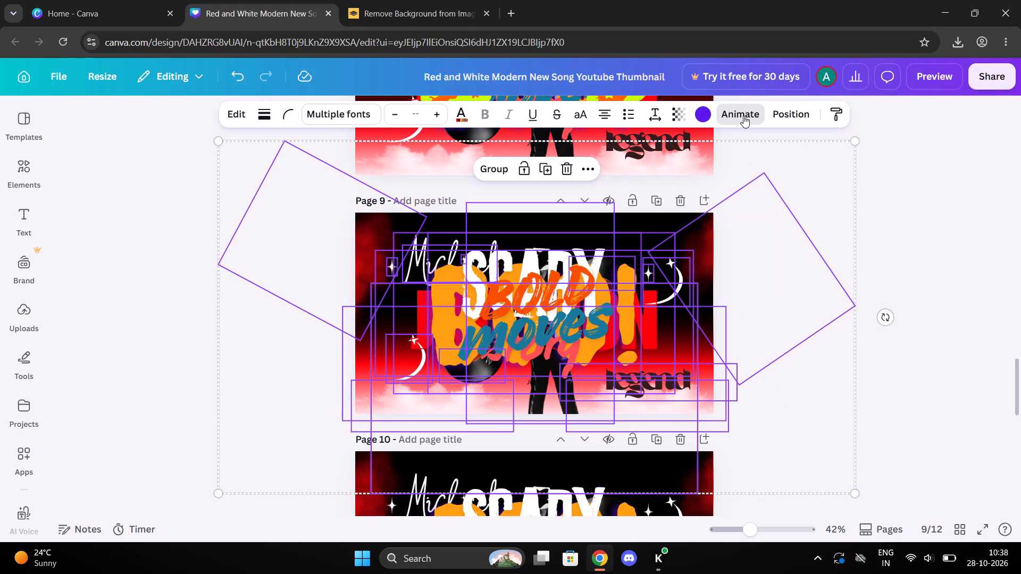
pyautogui.scroll(-4, 112, 428)
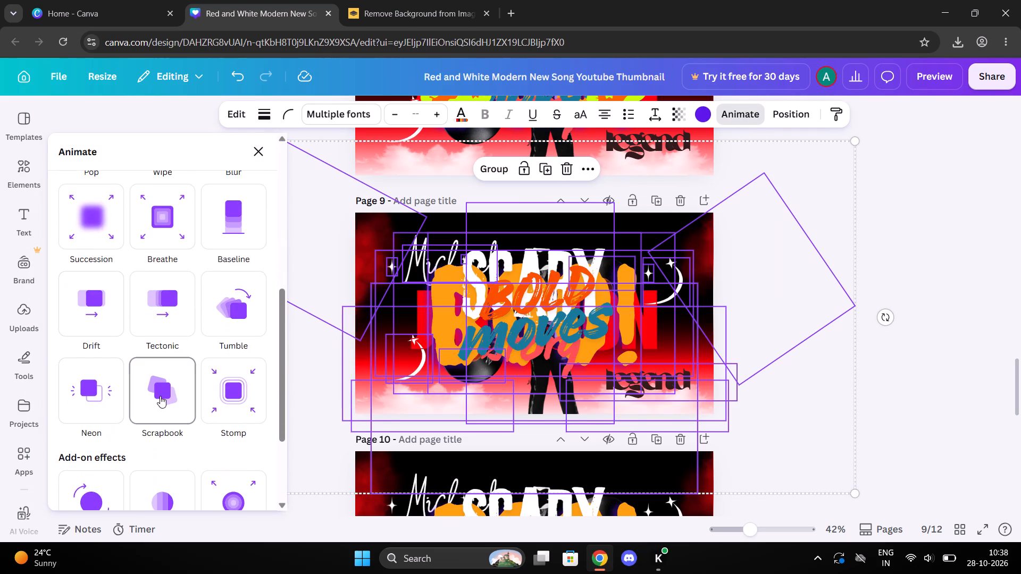
pyautogui.click(265, 306)
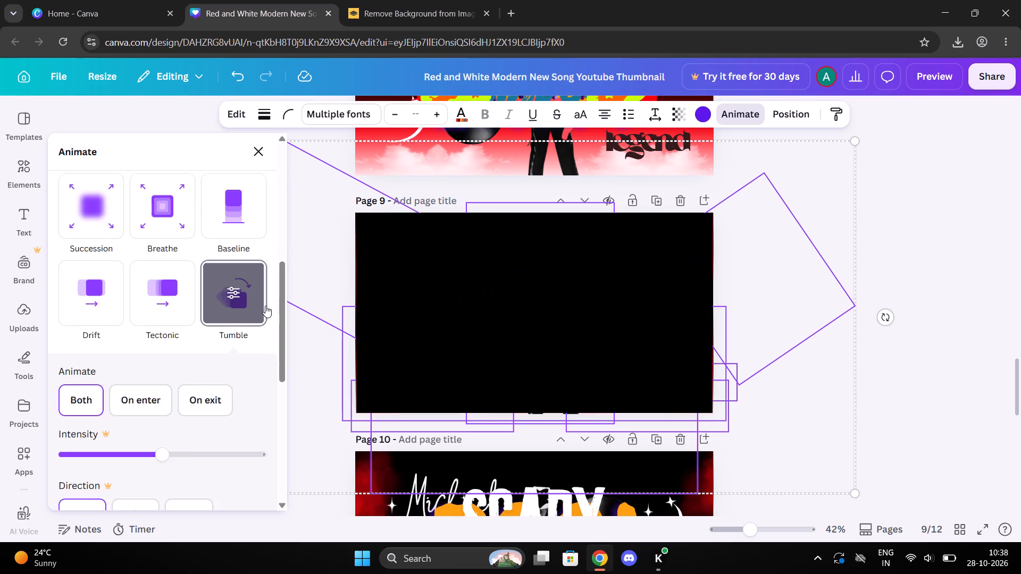
pyautogui.click(944, 362)
pyautogui.scroll(-1, 944, 362)
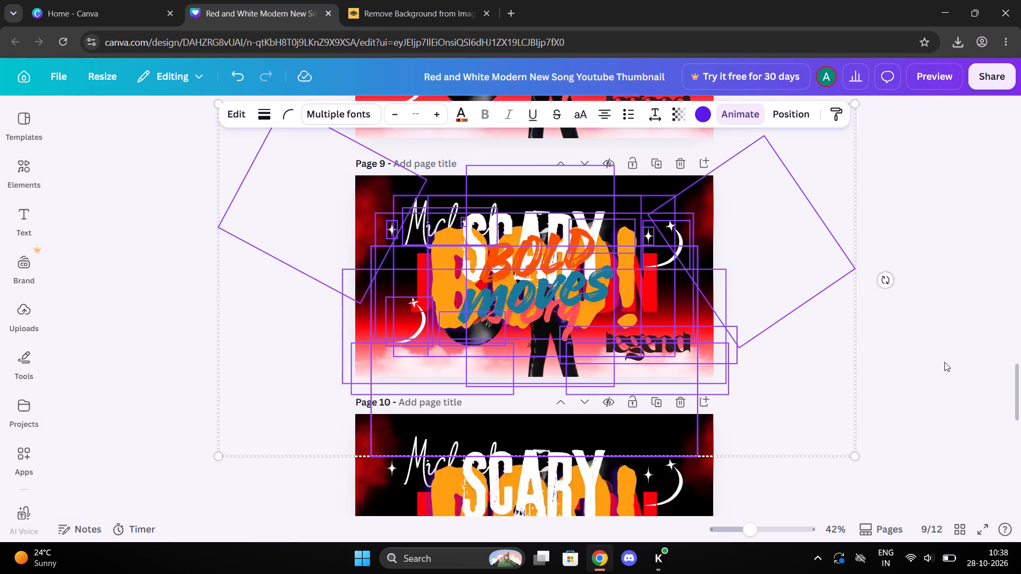
pyautogui.scroll(-2, 944, 362)
pyautogui.click(893, 360)
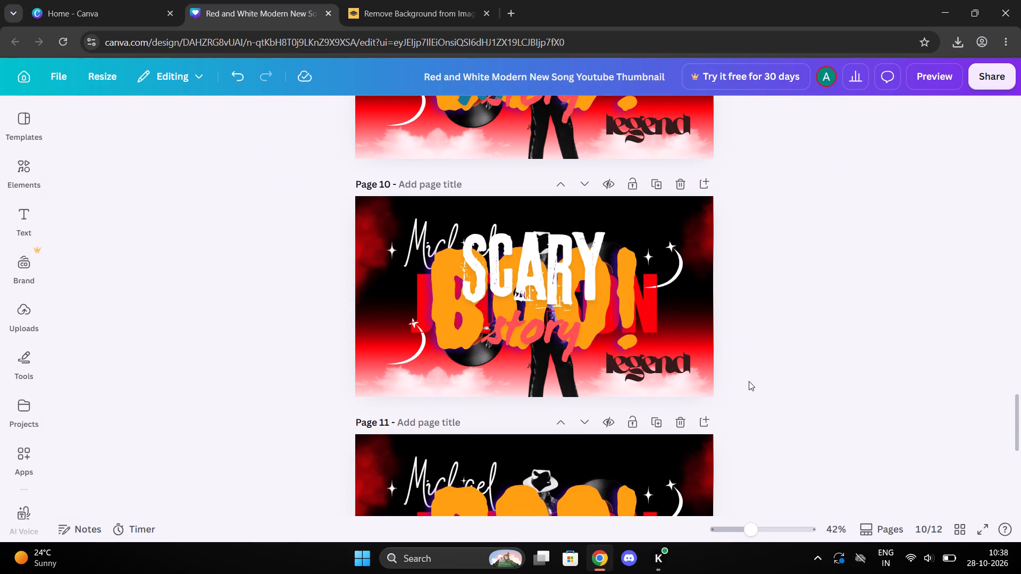
# Select all the elements on page 10, apply the Pan animation to them, and deselect them.
pyautogui.moveTo(751, 383); pyautogui.dragTo(319, 201)
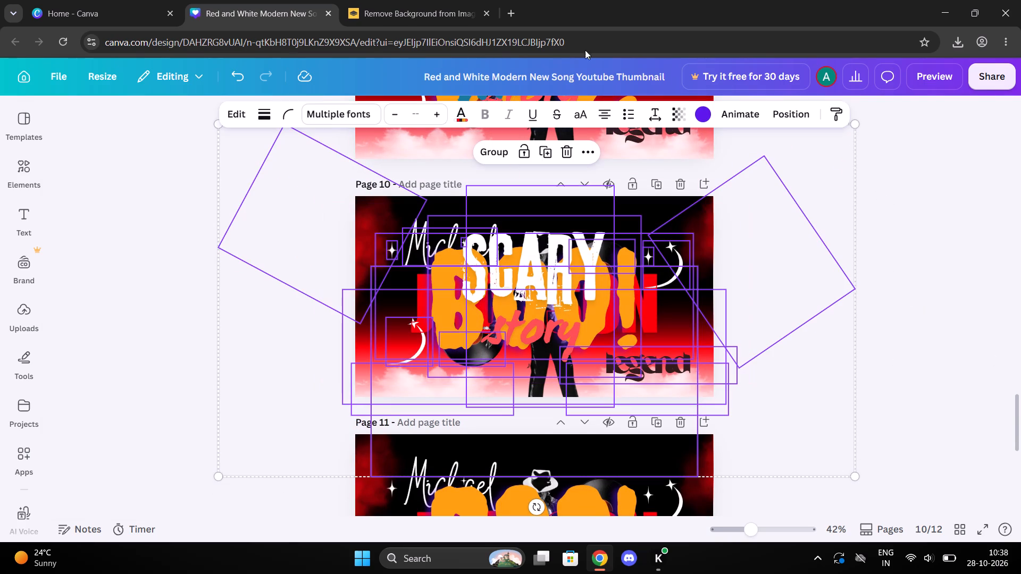
pyautogui.click(747, 114)
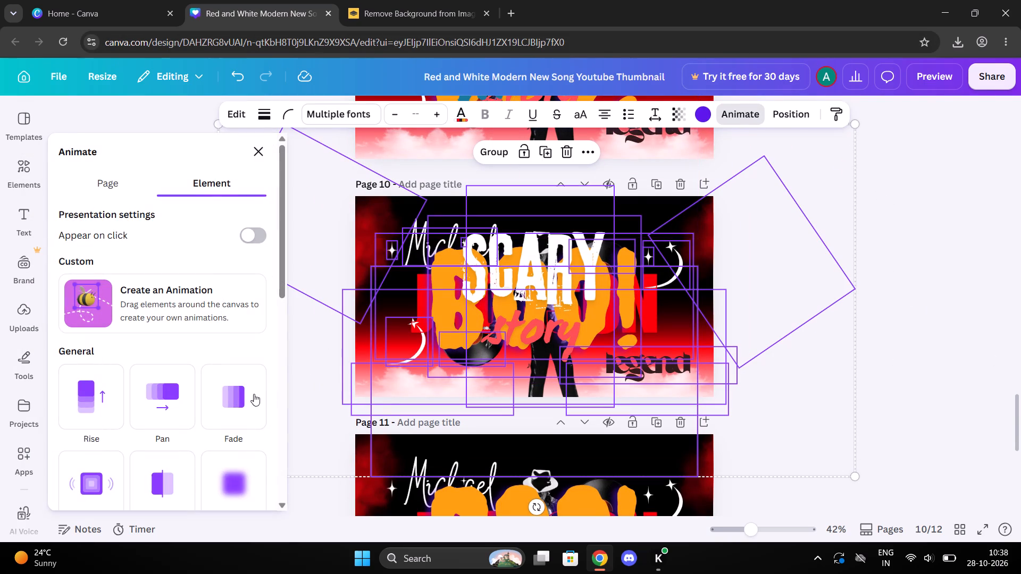
pyautogui.click(184, 402)
pyautogui.click(893, 347)
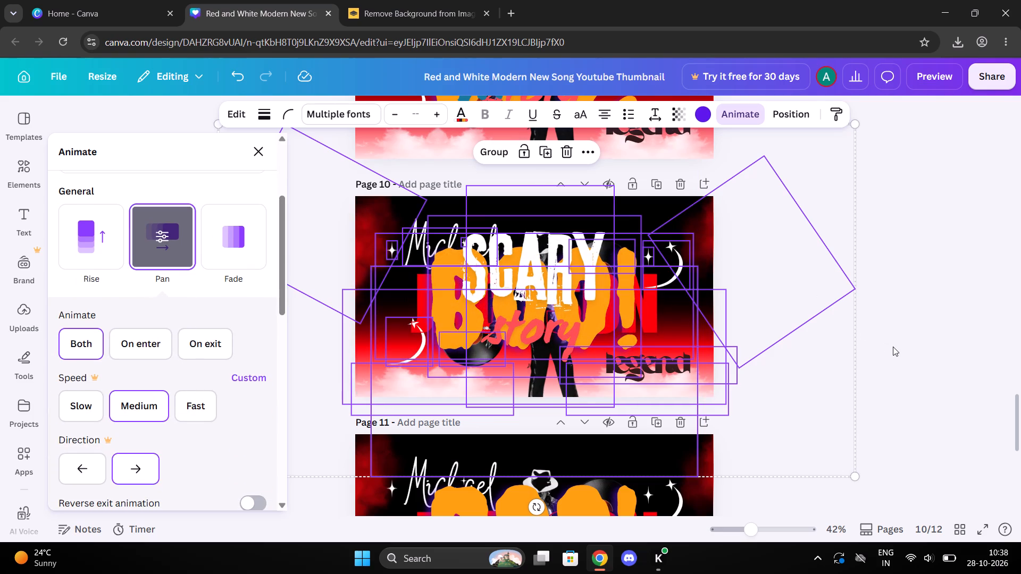
pyautogui.click(893, 347)
# Select all the elements on page 11, apply the Pan animation to them, and deselect them.
pyautogui.scroll(-5, 893, 347)
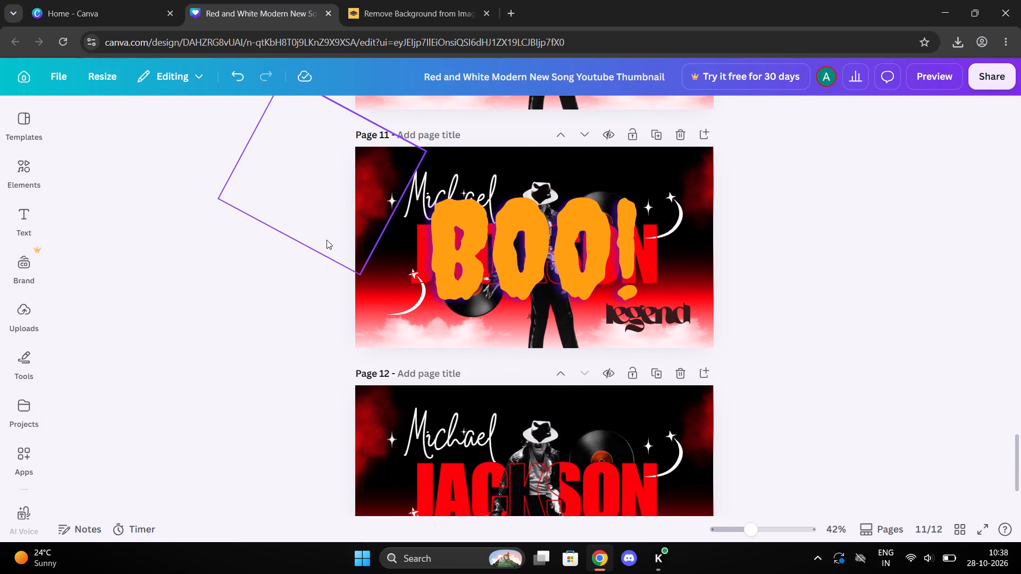
pyautogui.moveTo(333, 153); pyautogui.dragTo(782, 310)
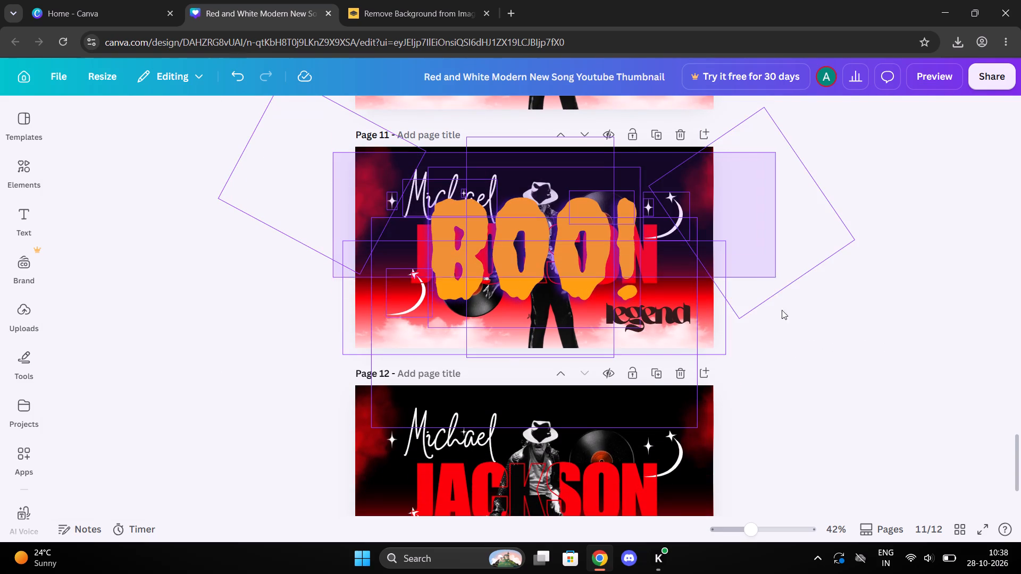
pyautogui.moveTo(782, 310); pyautogui.dragTo(797, 345)
pyautogui.click(737, 119)
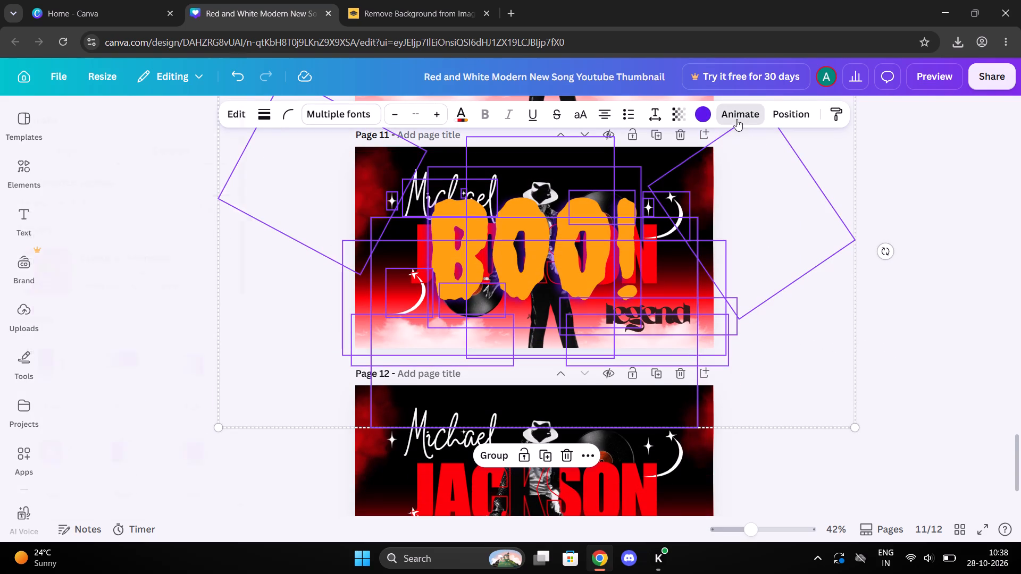
pyautogui.click(158, 440)
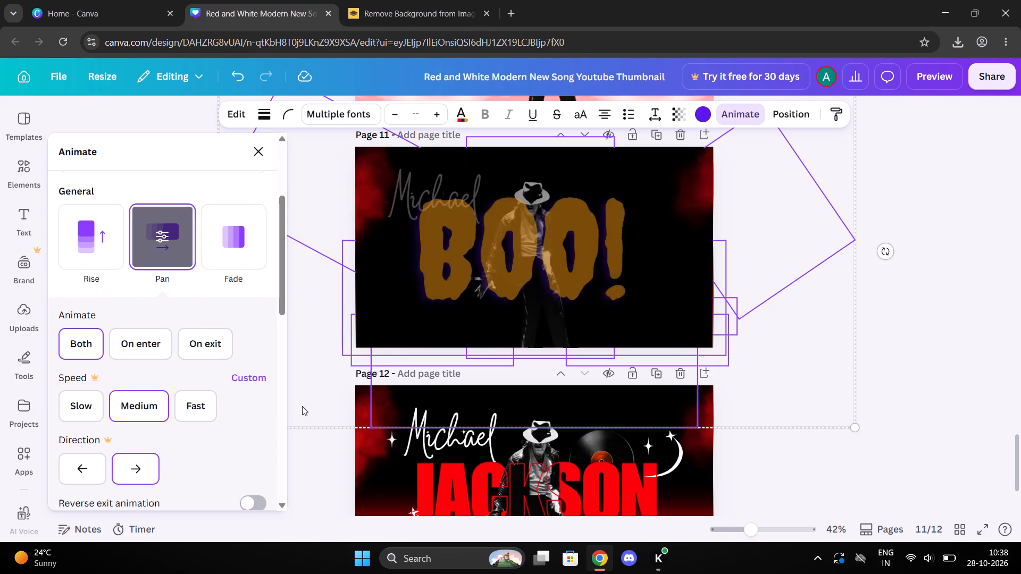
pyautogui.click(893, 364)
pyautogui.click(893, 364)
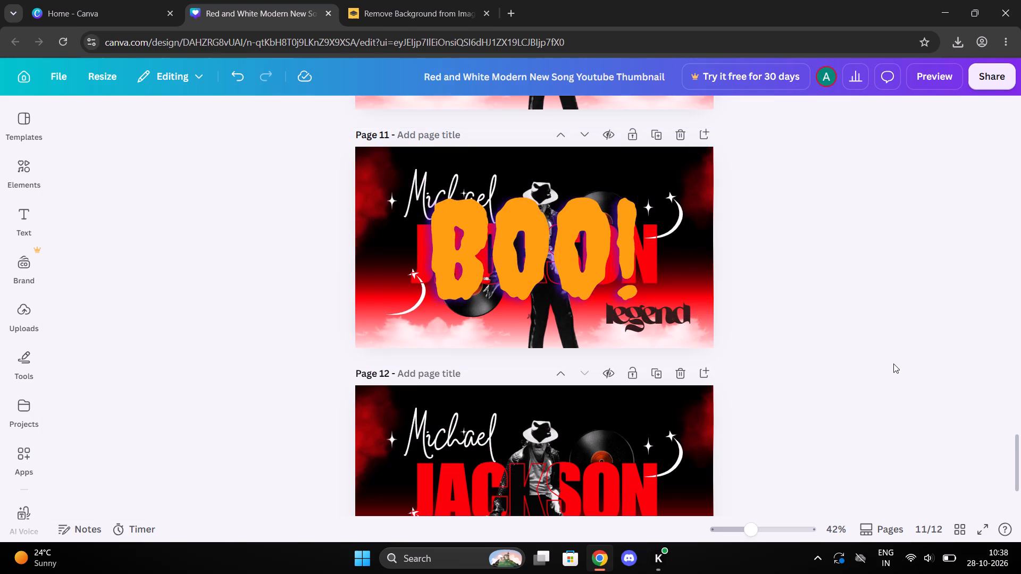
# Select all the elements on page 12, apply the Breathe animation to them, and deselect them.
pyautogui.scroll(-4, 893, 364)
pyautogui.moveTo(316, 261); pyautogui.dragTo(374, 280)
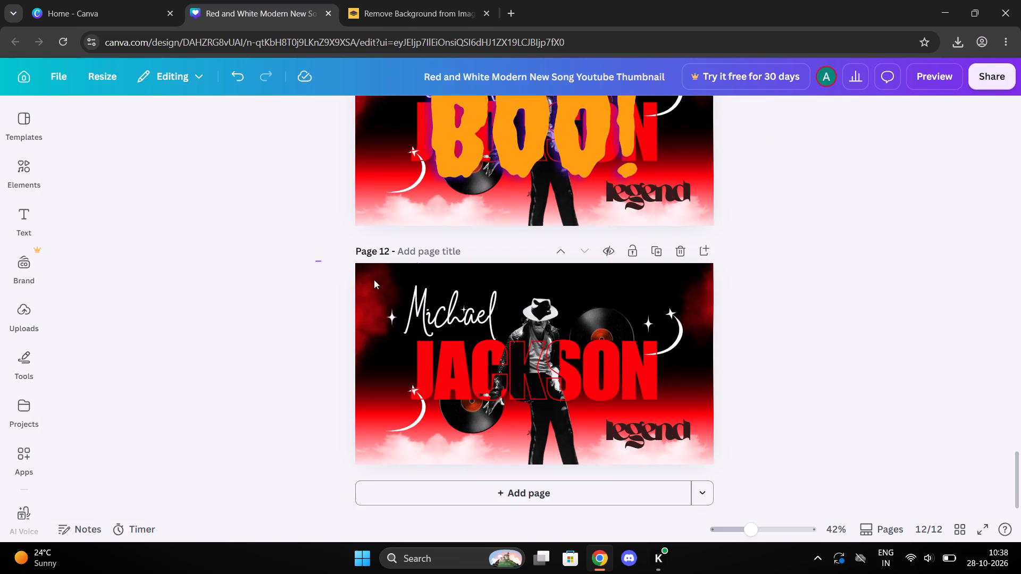
pyautogui.moveTo(374, 280); pyautogui.dragTo(757, 466)
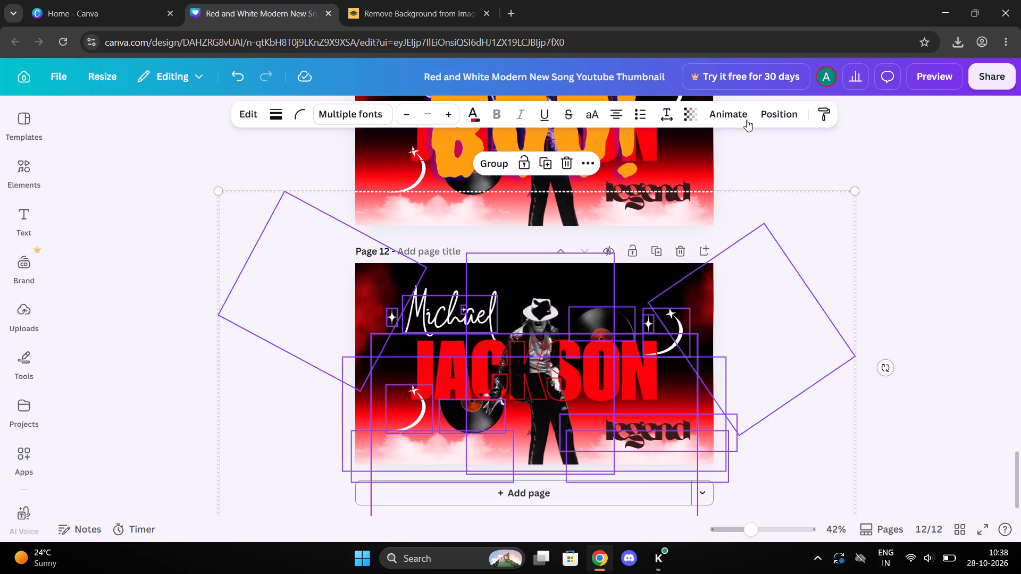
pyautogui.click(743, 117)
pyautogui.scroll(-1, 223, 378)
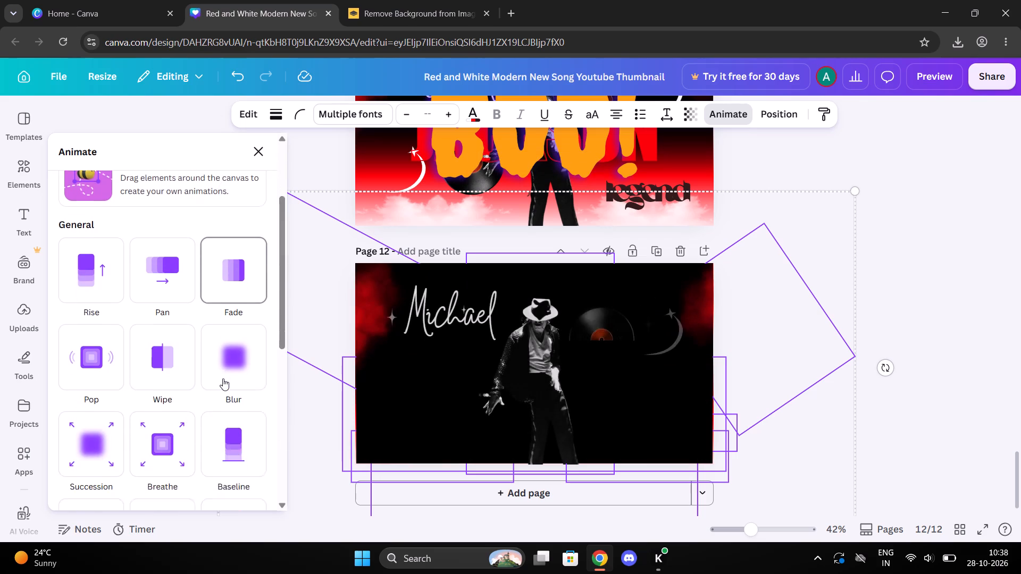
pyautogui.scroll(-3, 223, 378)
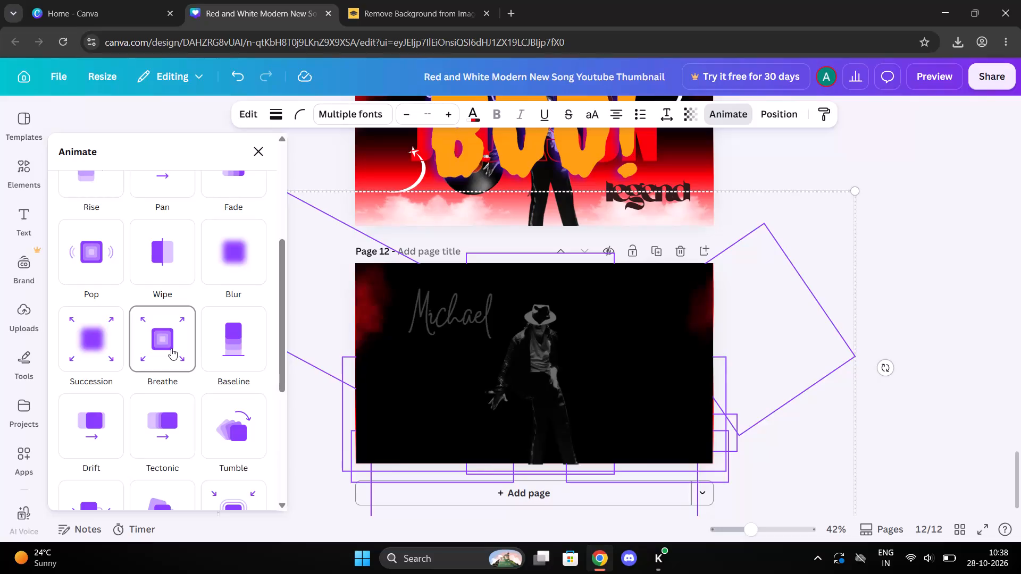
pyautogui.click(171, 348)
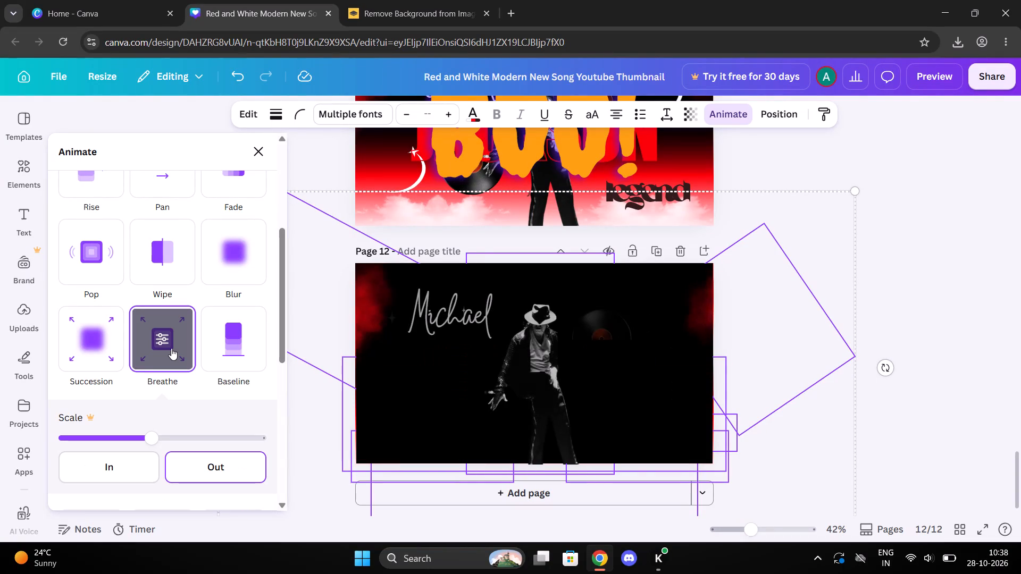
pyautogui.click(894, 253)
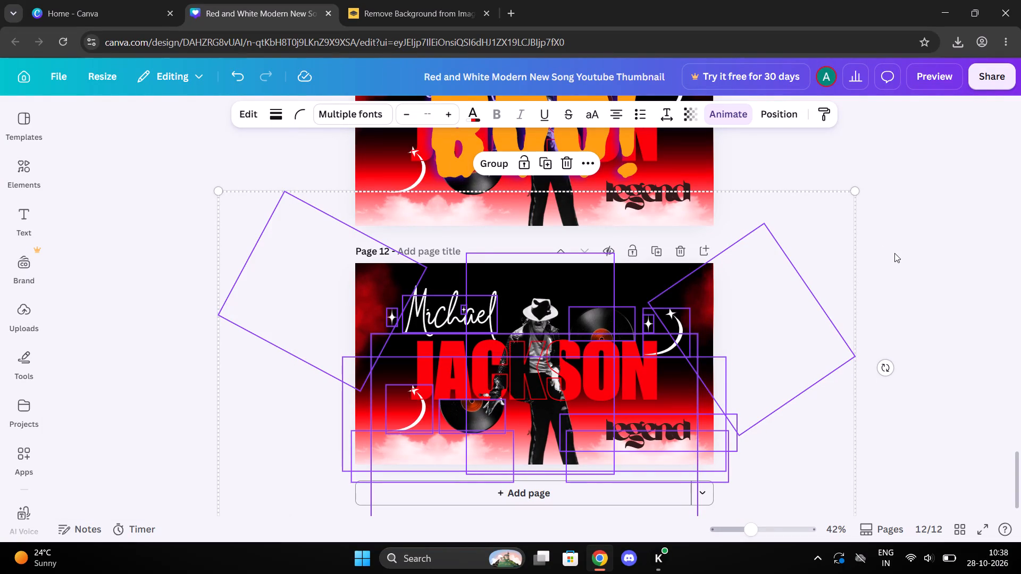
pyautogui.click(894, 253)
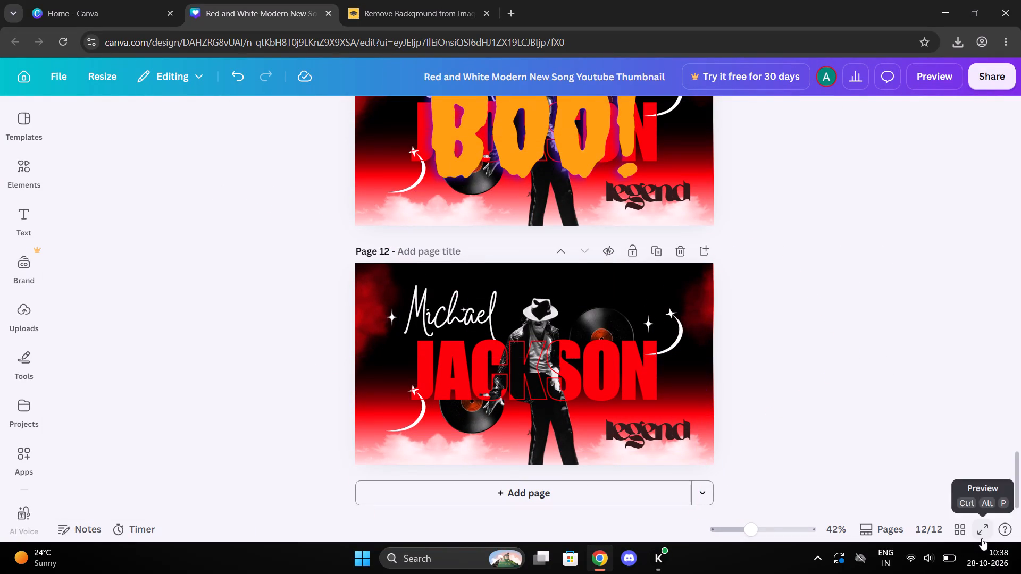
# Play the full-screen preview of the animated page sequence.
pyautogui.click(982, 538)
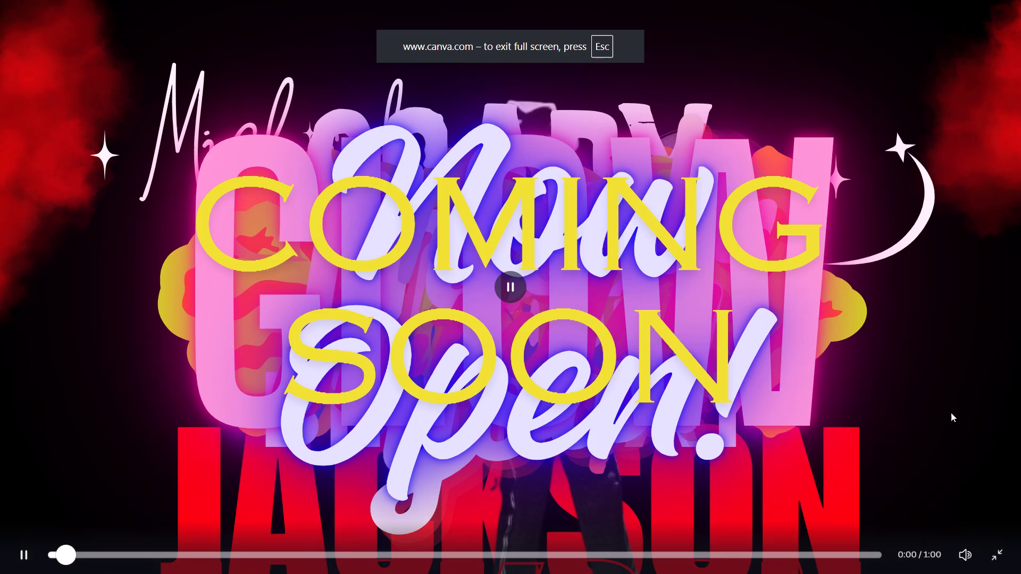
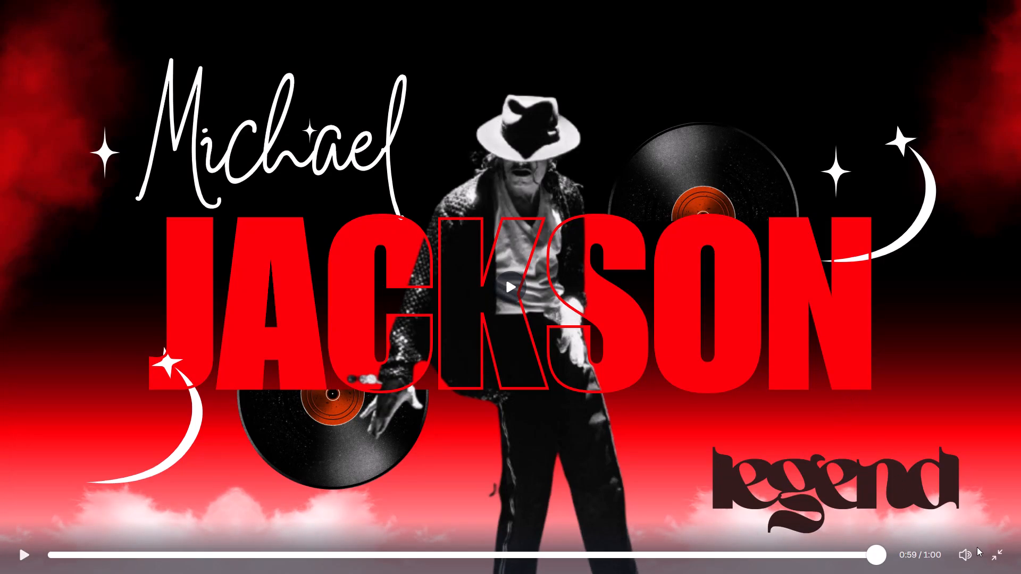
# Exit the full-screen preview and return to the page editor.
pyautogui.click(1001, 551)
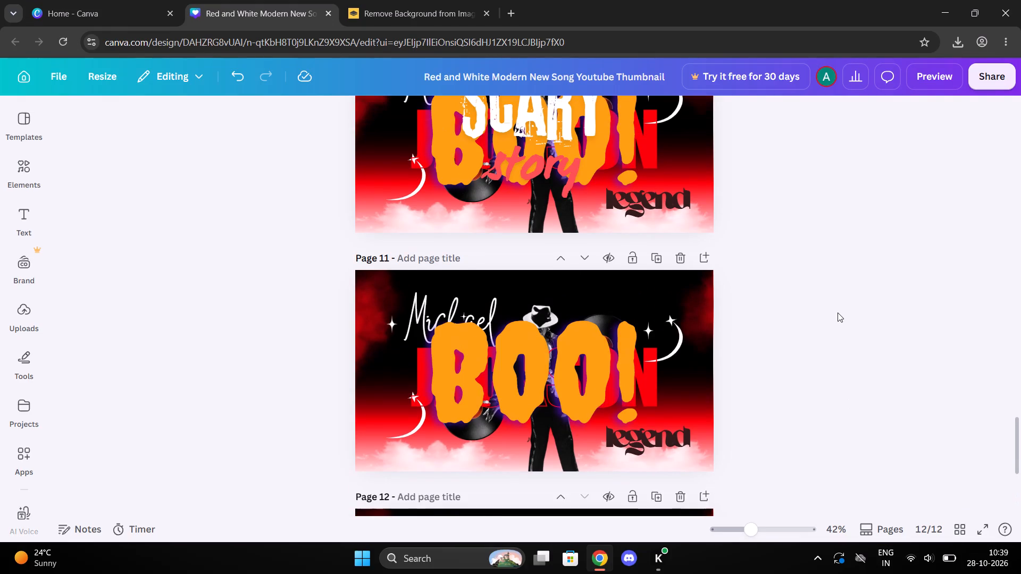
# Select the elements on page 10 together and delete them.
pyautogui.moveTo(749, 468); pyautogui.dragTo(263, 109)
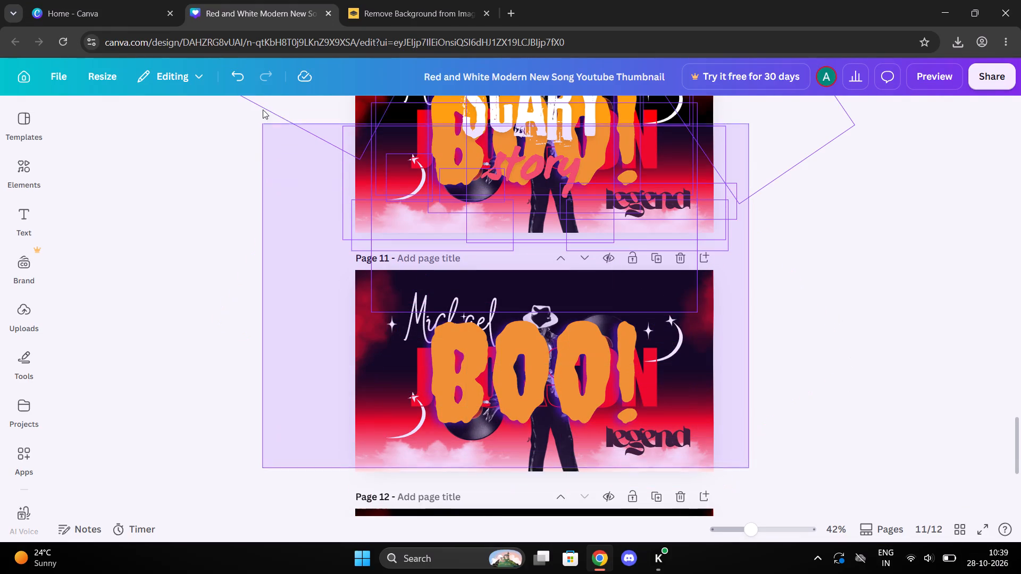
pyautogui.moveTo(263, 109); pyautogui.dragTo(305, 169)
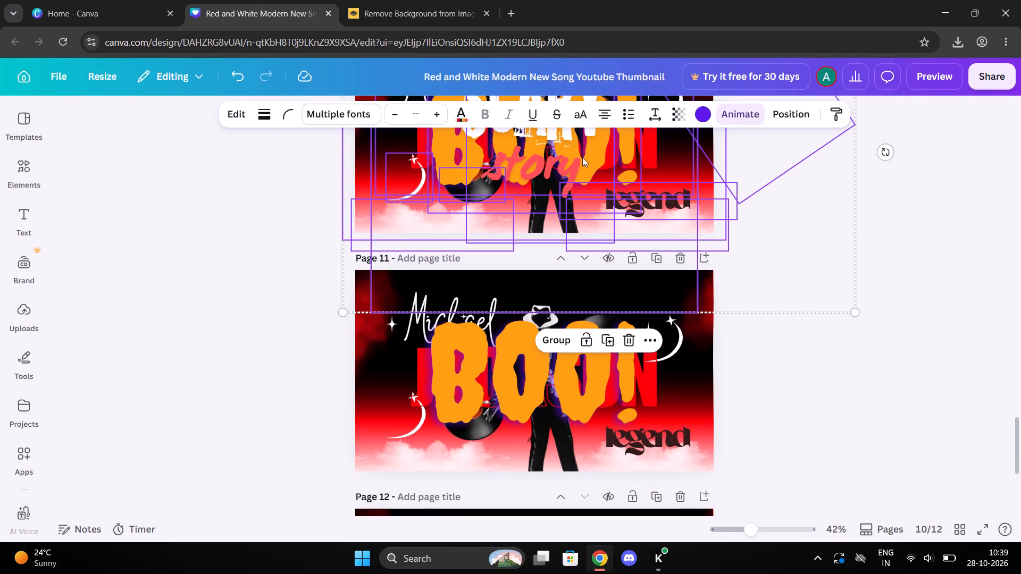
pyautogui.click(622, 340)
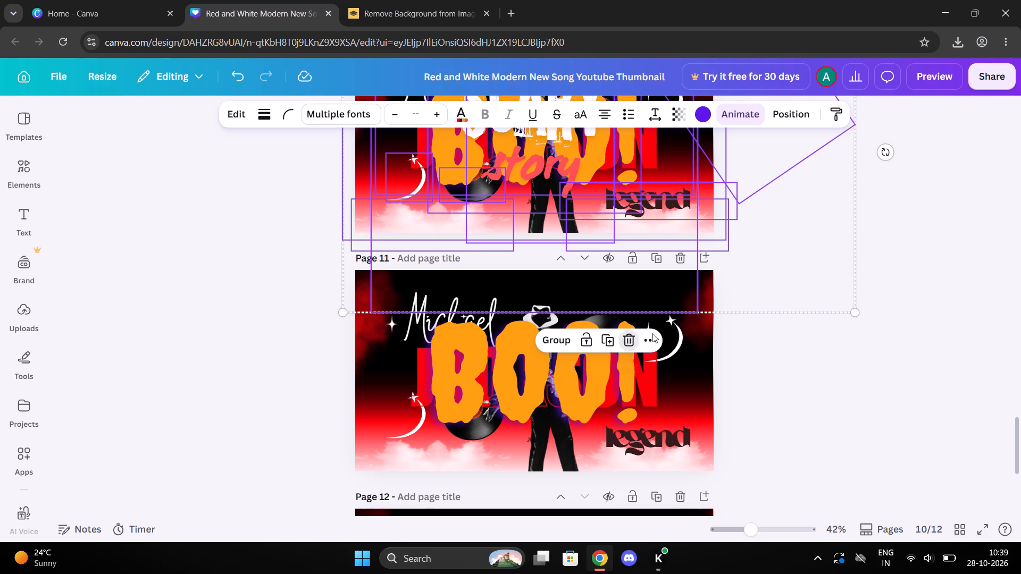
# Delete the BOO! page and every other overlaid-text page, keeping only the clean Michael Jackson legend page.
pyautogui.click(681, 255)
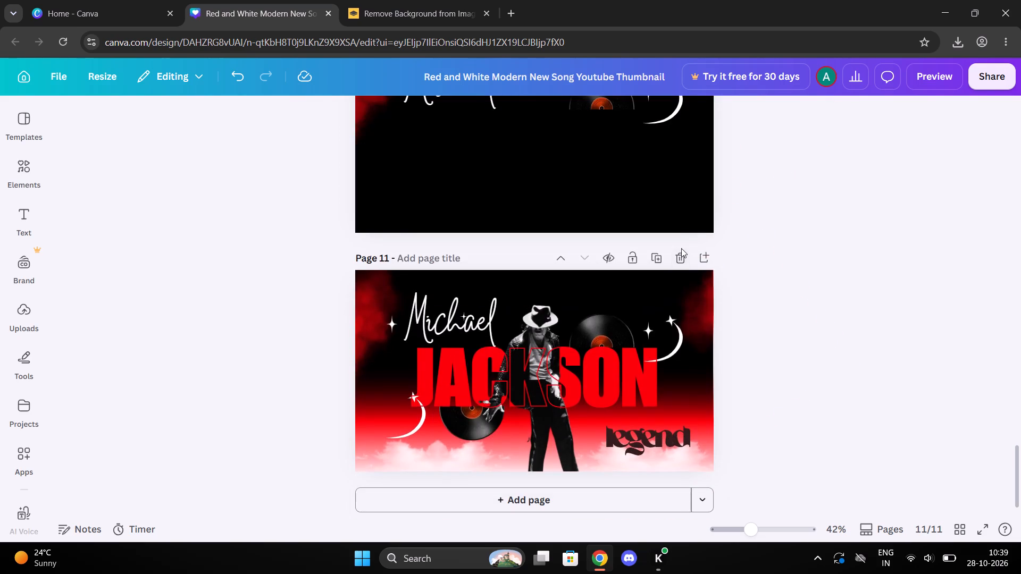
pyautogui.scroll(19, 681, 248)
pyautogui.scroll(17, 681, 248)
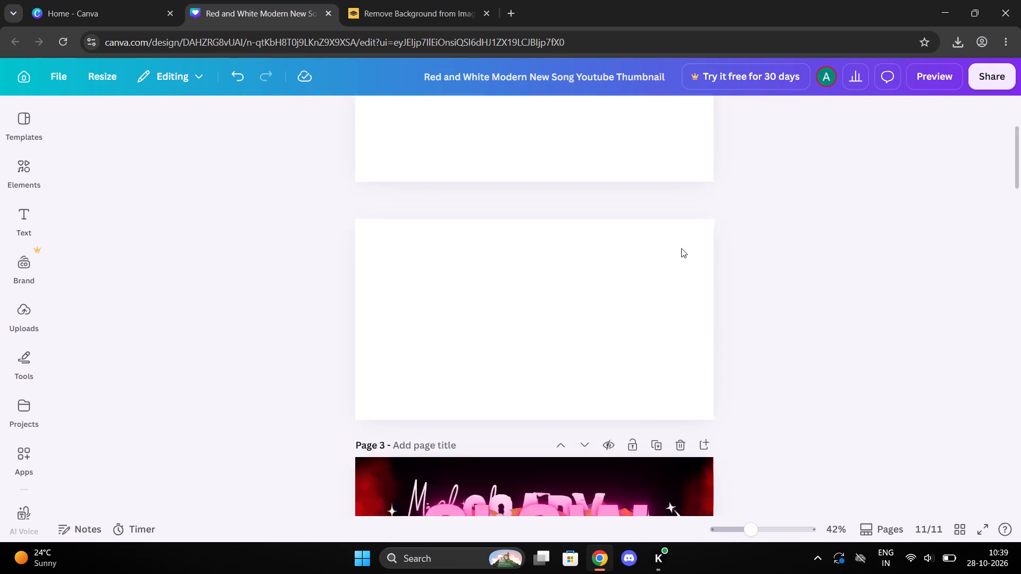
pyautogui.scroll(12, 681, 248)
pyautogui.scroll(10, 681, 248)
pyautogui.click(683, 140)
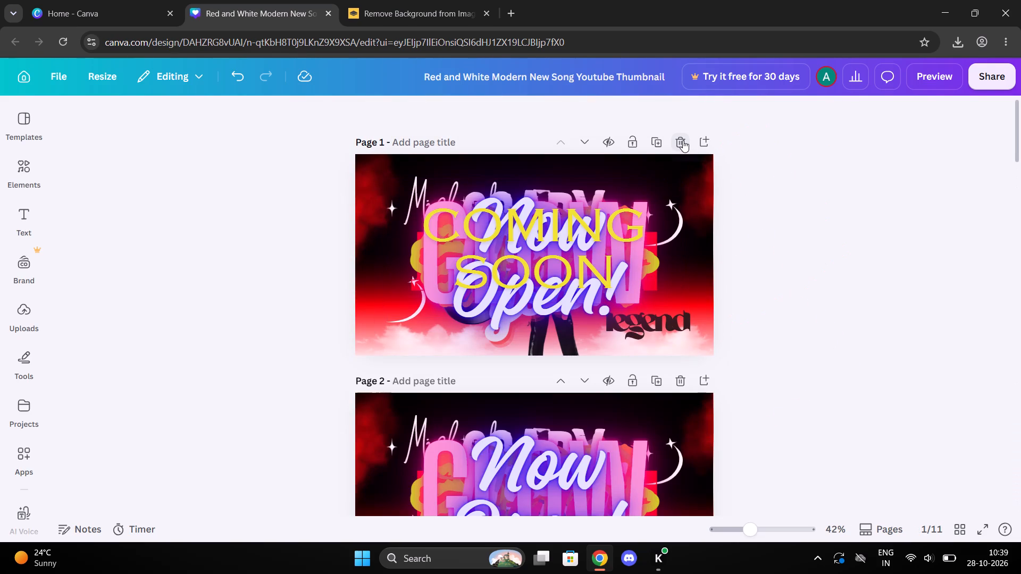
pyautogui.click(683, 140)
pyautogui.click(683, 140)
pyautogui.click(683, 140)
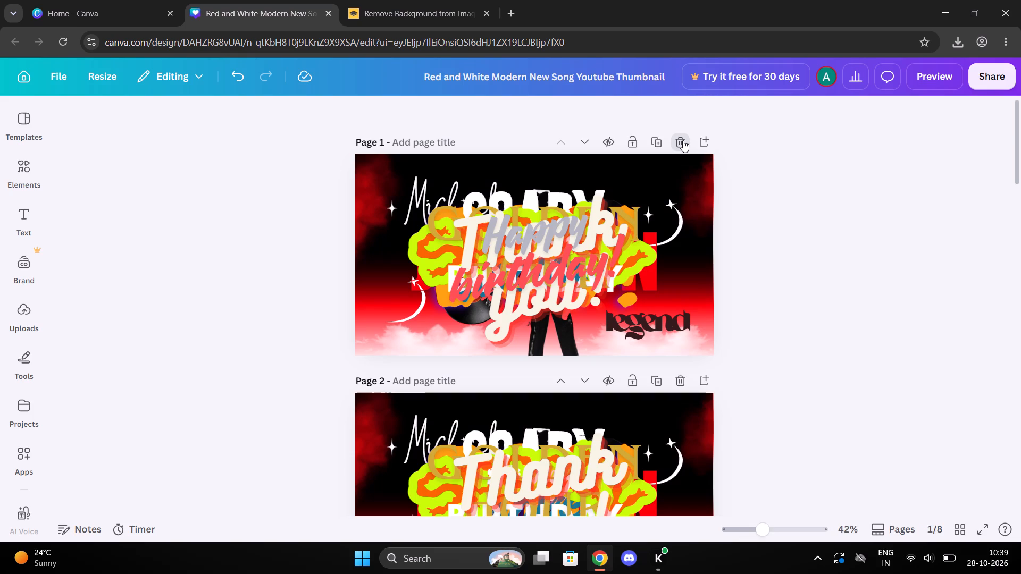
pyautogui.click(683, 140)
pyautogui.tripleClick(683, 140)
pyautogui.doubleClick(683, 140)
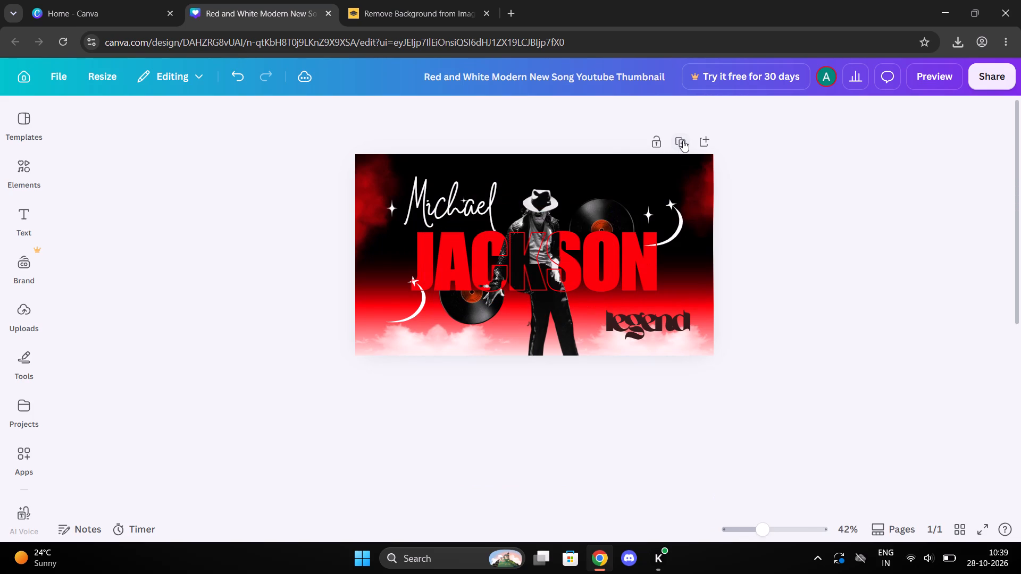
pyautogui.click(816, 212)
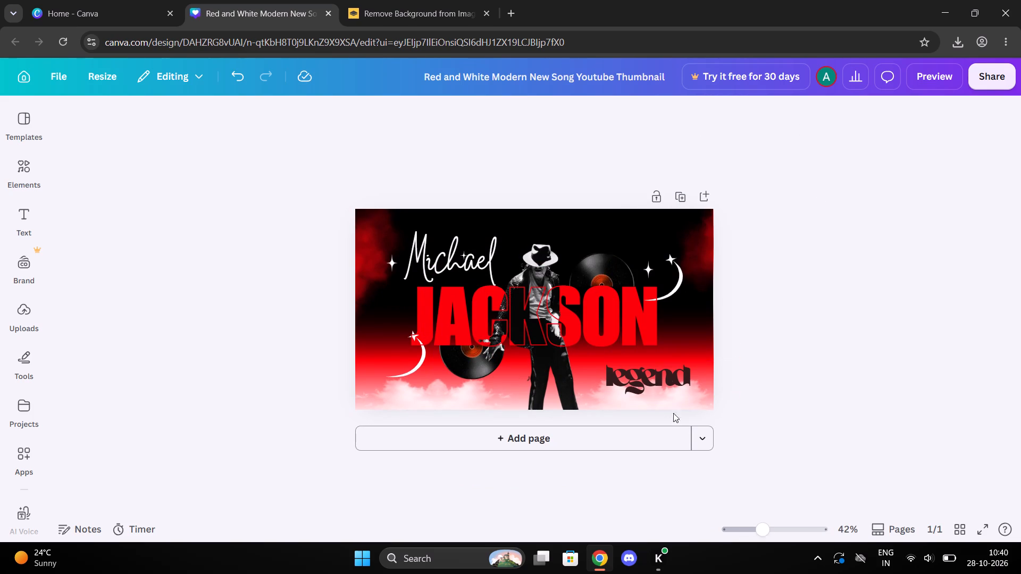
# Play the full-screen preview of the single remaining page and exit it.
pyautogui.click(986, 529)
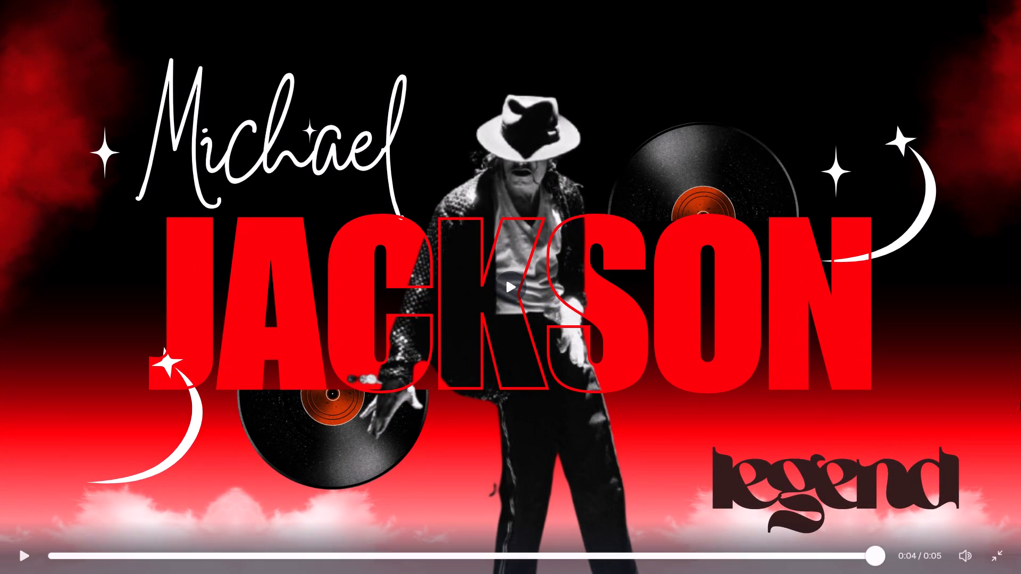
pyautogui.click(994, 545)
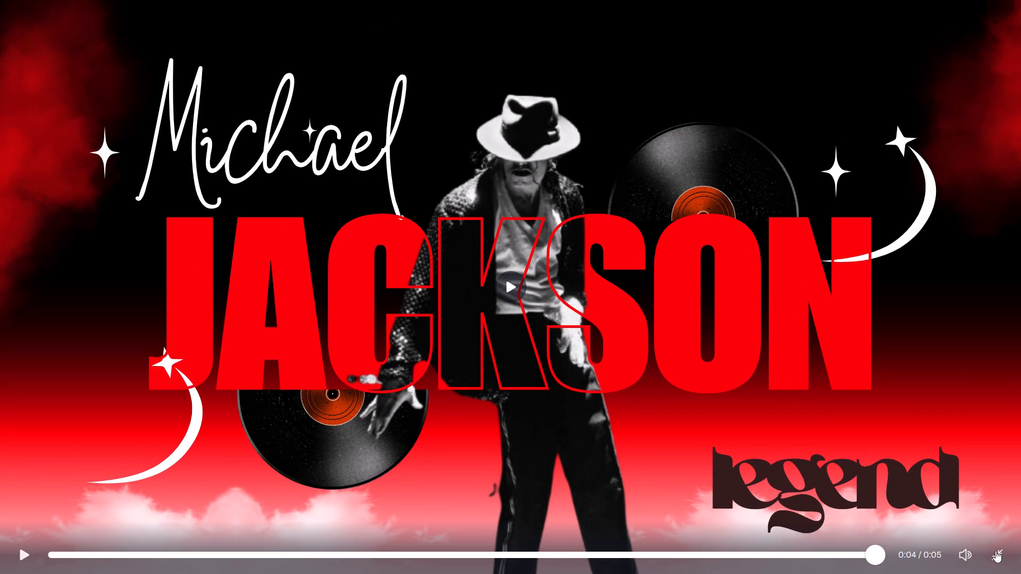
pyautogui.click(995, 556)
pyautogui.click(932, 367)
pyautogui.click(824, 340)
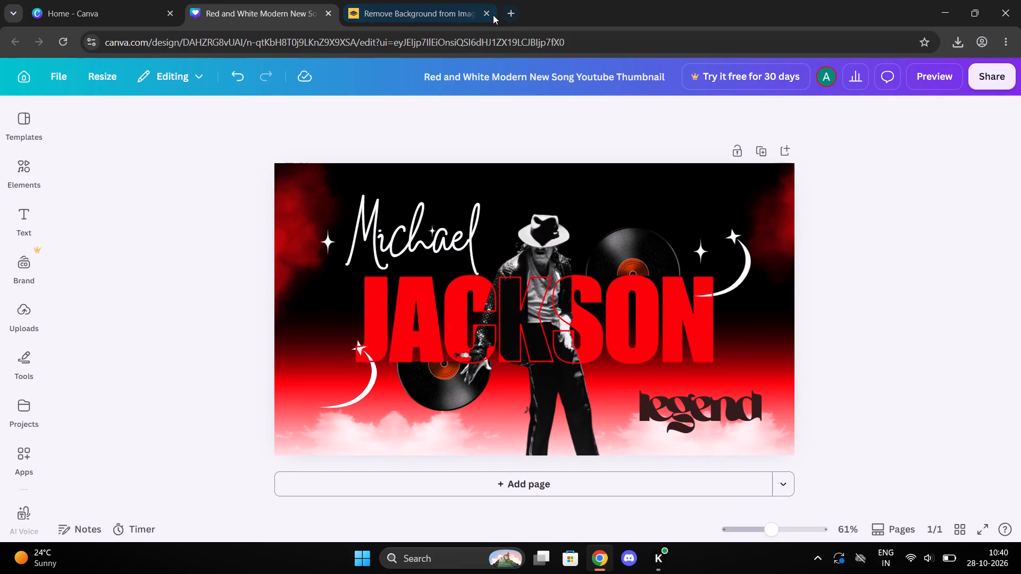
# Close the Remove Background browser page and the thumbnail design, leaving only the Canva home page open.
pyautogui.click(490, 13)
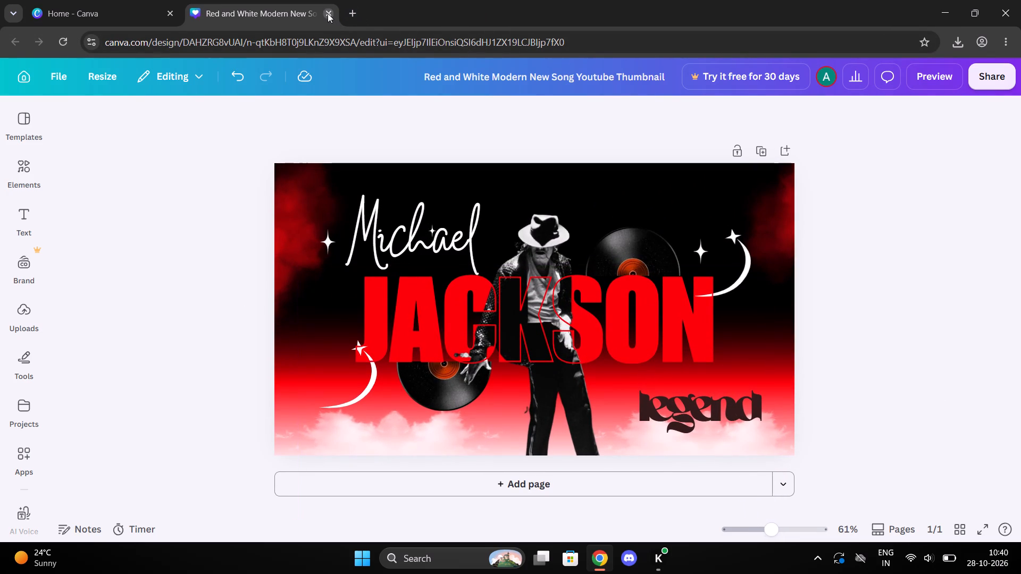
pyautogui.click(325, 12)
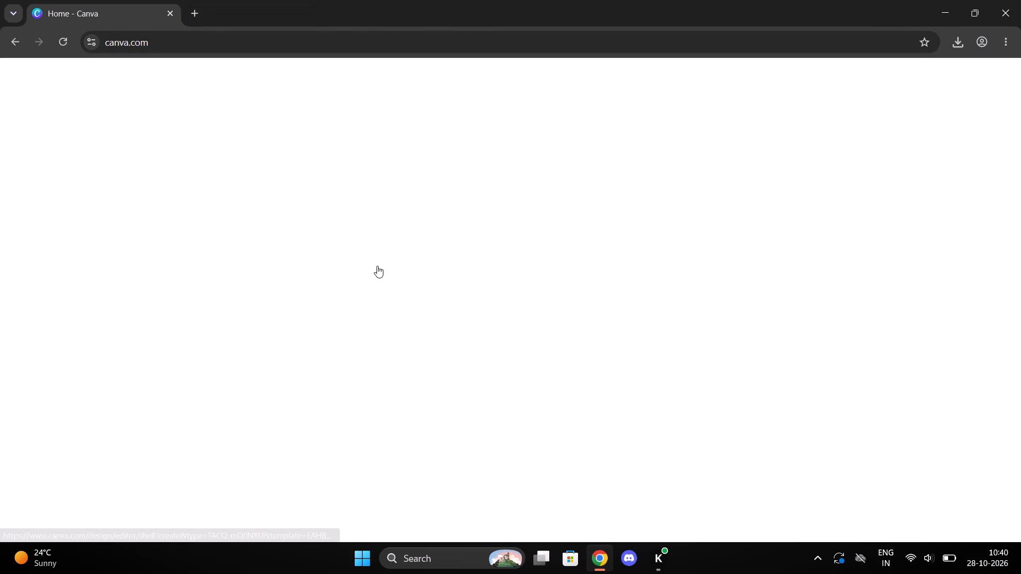
# Browse the similar templates listed below the New Song template and close its details.
pyautogui.scroll(-4, 746, 532)
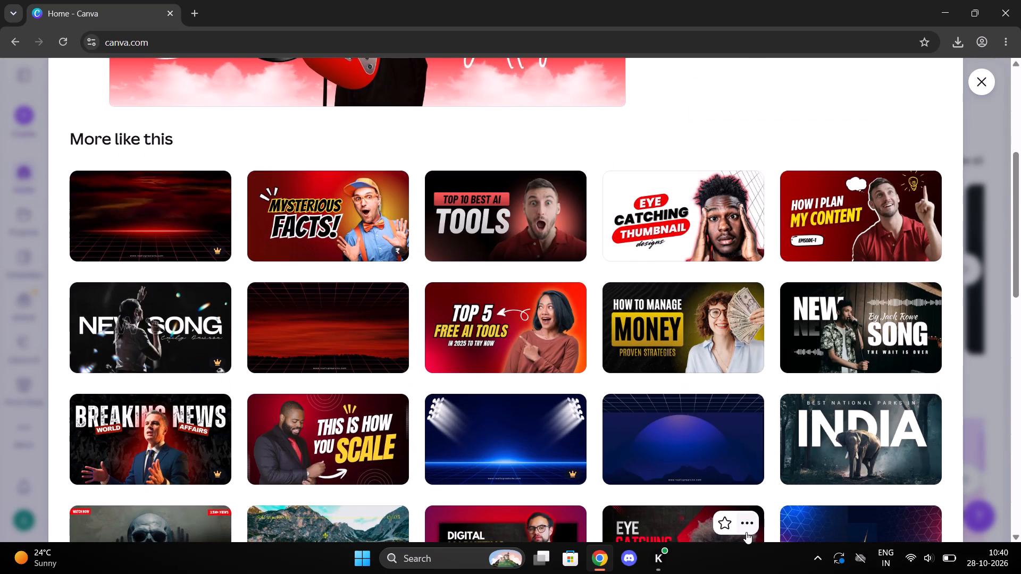
pyautogui.scroll(-1, 746, 532)
pyautogui.scroll(-1, 788, 352)
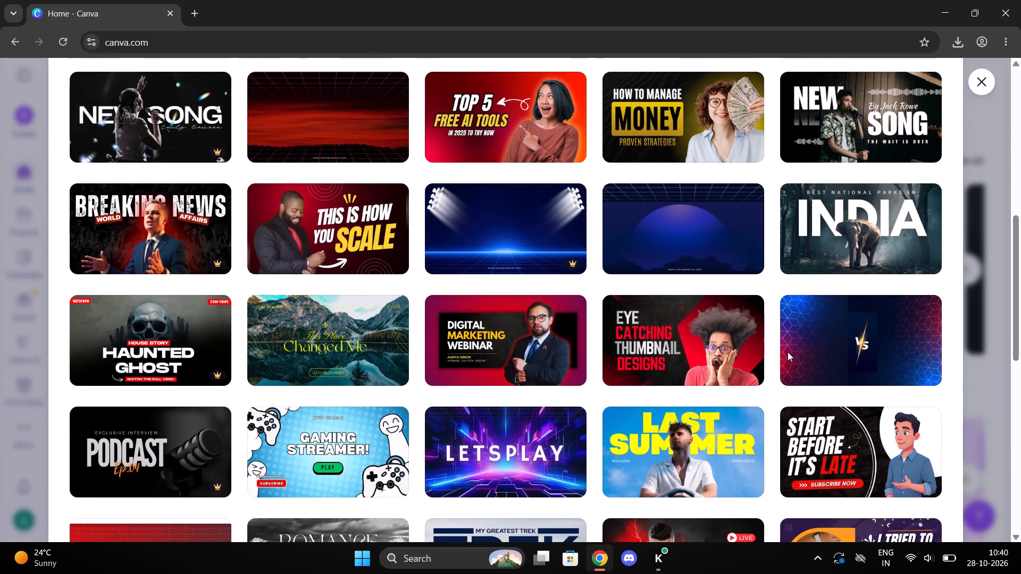
pyautogui.scroll(-1, 788, 352)
pyautogui.click(985, 89)
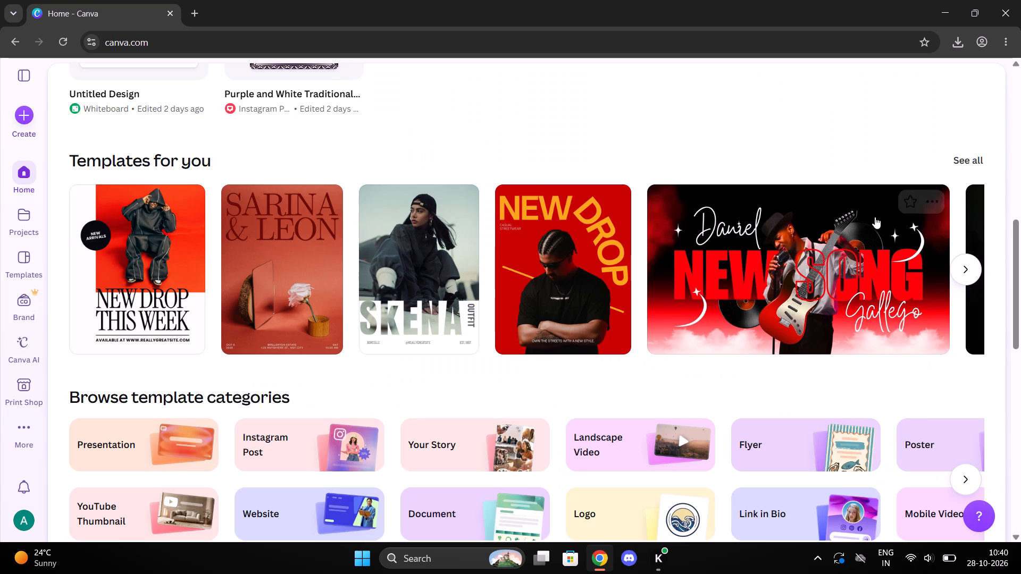
# Open the red burgundy Sarina & Leon wedding invitation template from the home page and view its preview images.
pyautogui.scroll(-7, 728, 348)
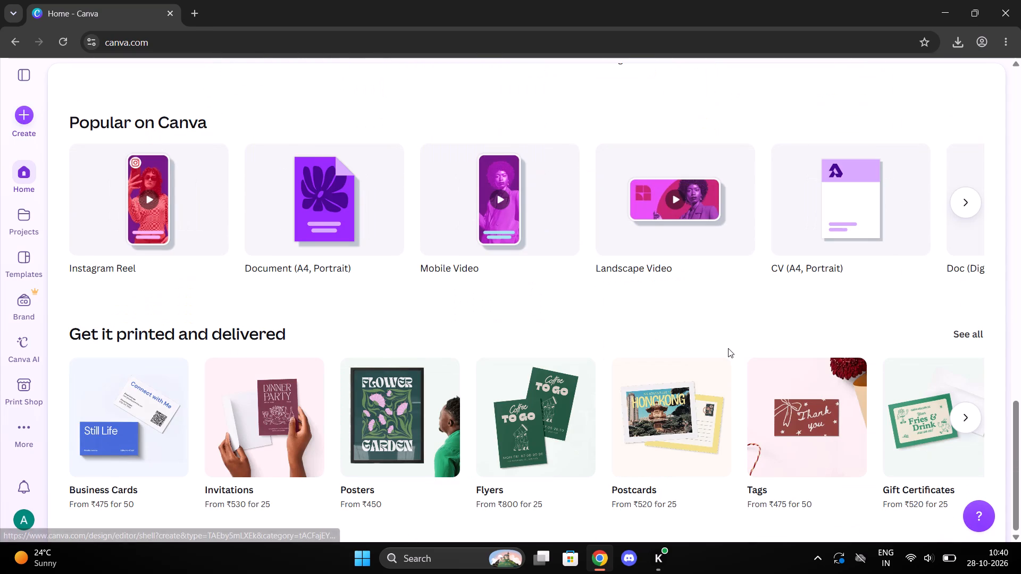
pyautogui.scroll(-1, 728, 348)
pyautogui.scroll(2, 497, 393)
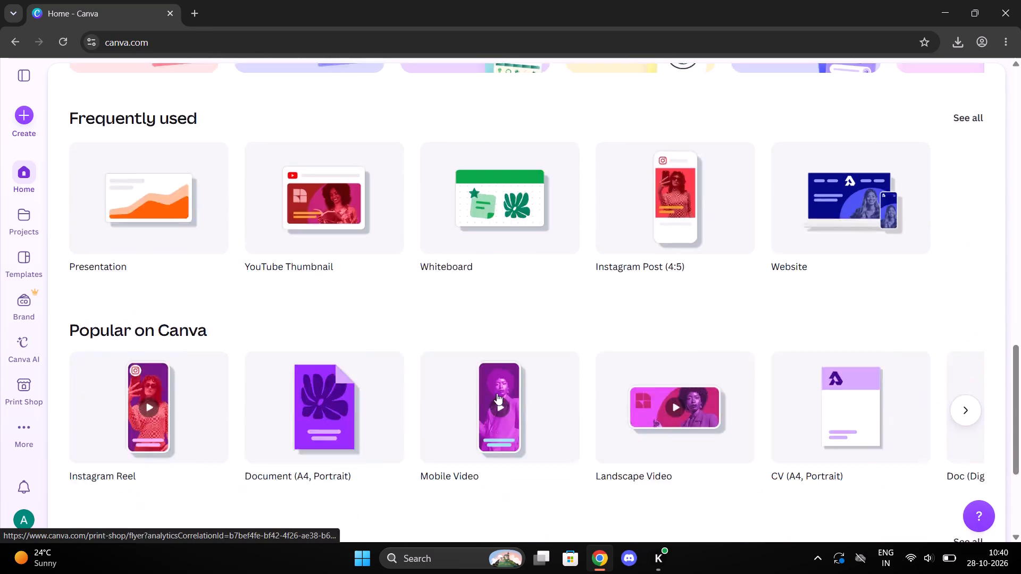
pyautogui.scroll(6, 497, 393)
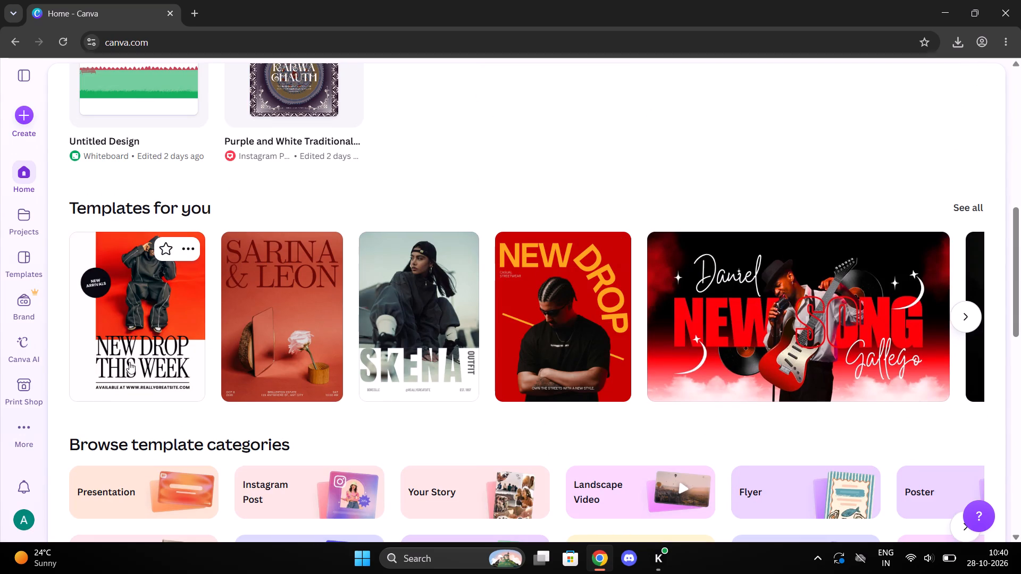
pyautogui.click(282, 310)
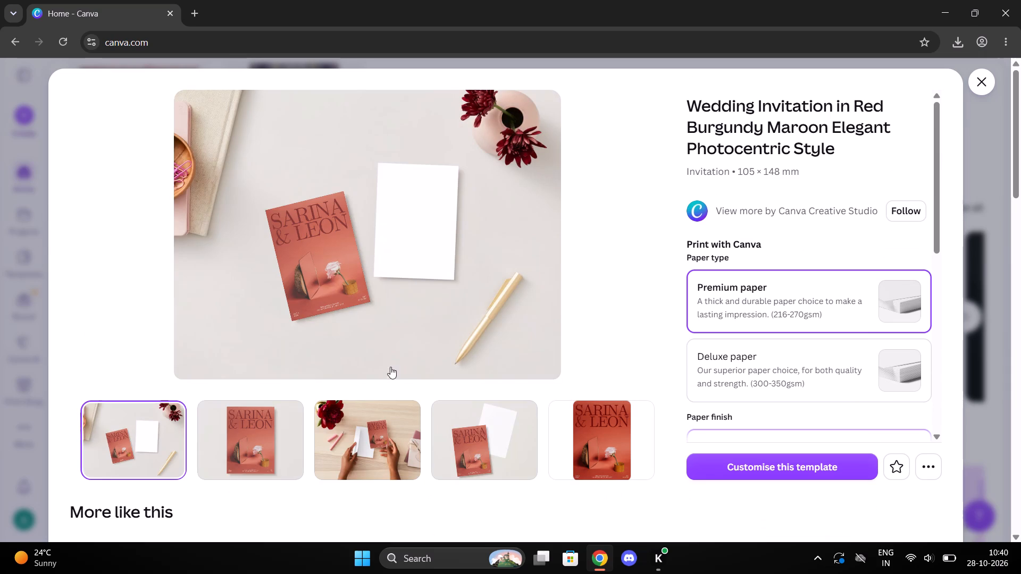
pyautogui.click(232, 451)
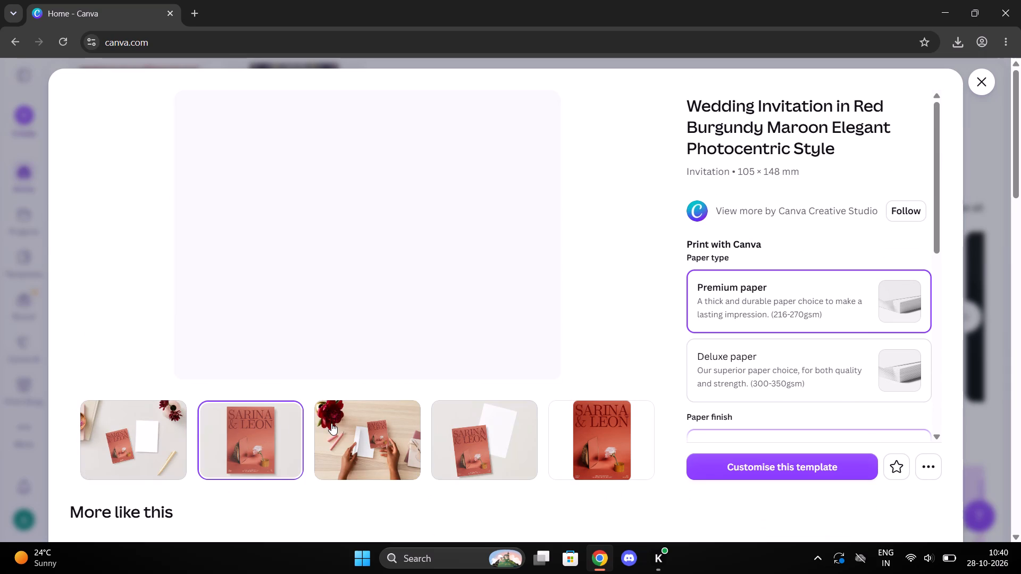
pyautogui.click(357, 423)
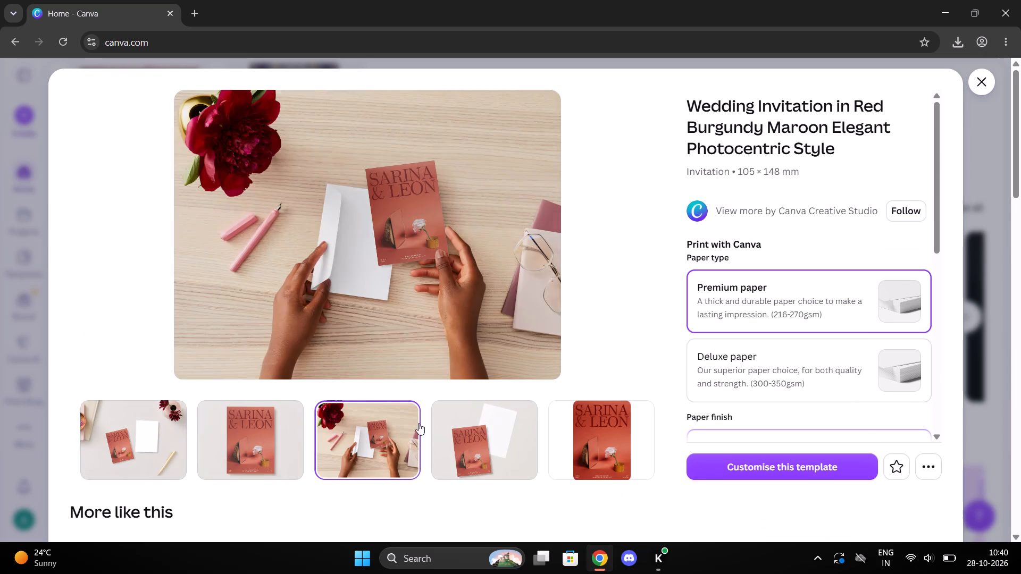
pyautogui.click(472, 423)
pyautogui.click(587, 421)
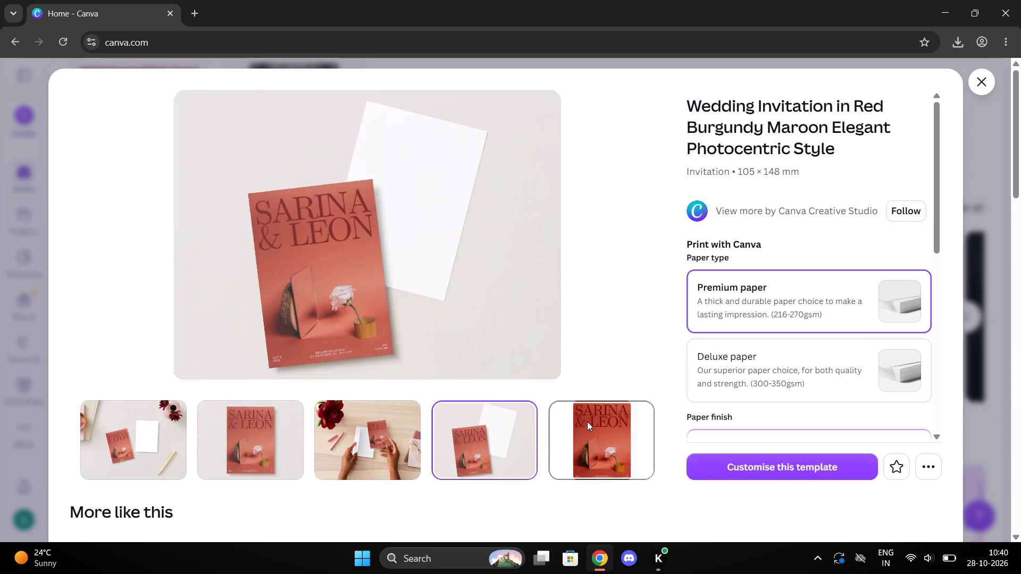
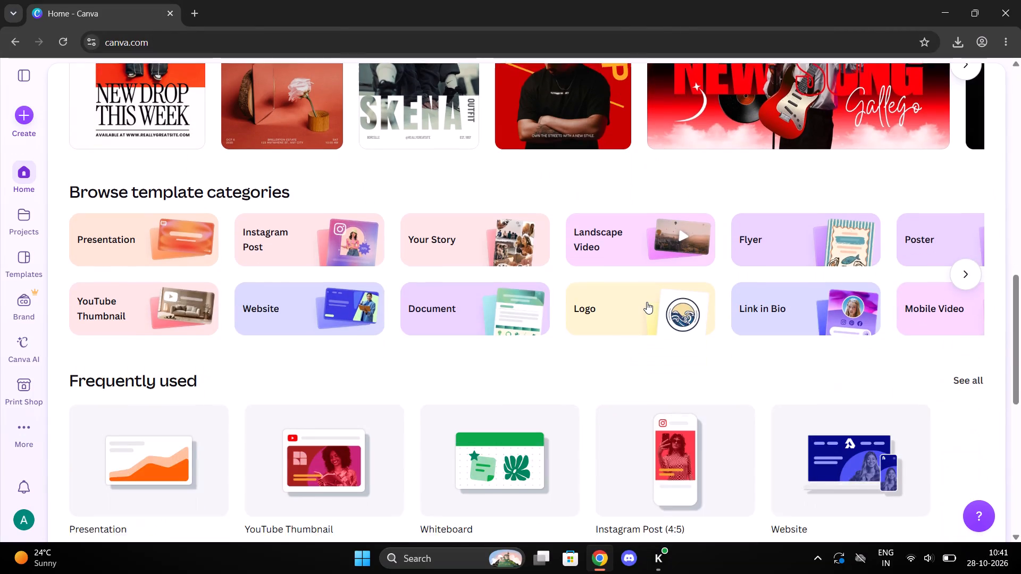
# Open the New Drop This Week fashion post for editing from the templates similar to the red New Drop streetwear template.
pyautogui.scroll(-3, 647, 302)
pyautogui.scroll(3, 647, 302)
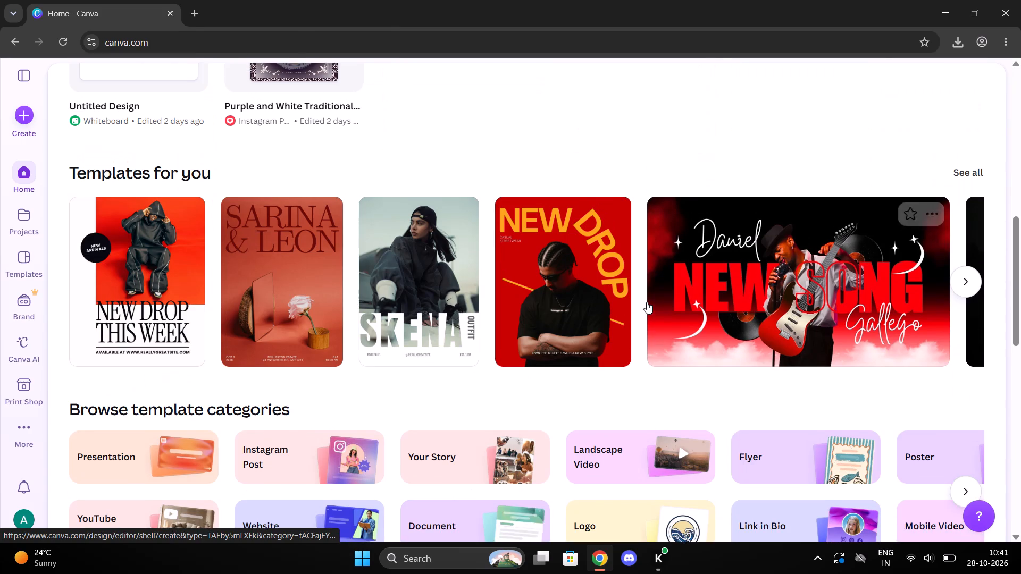
pyautogui.scroll(2, 647, 302)
pyautogui.click(559, 422)
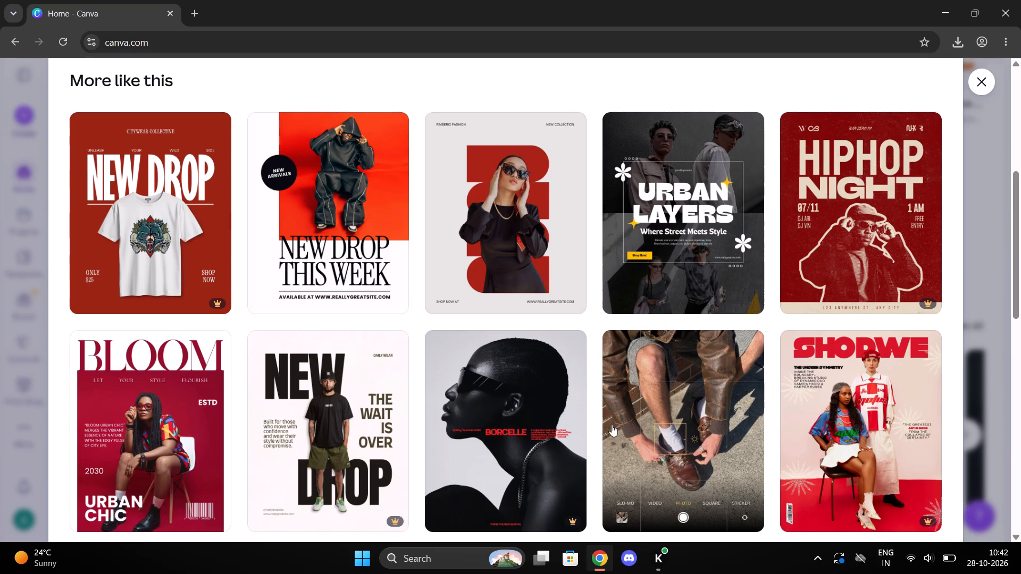
pyautogui.click(325, 244)
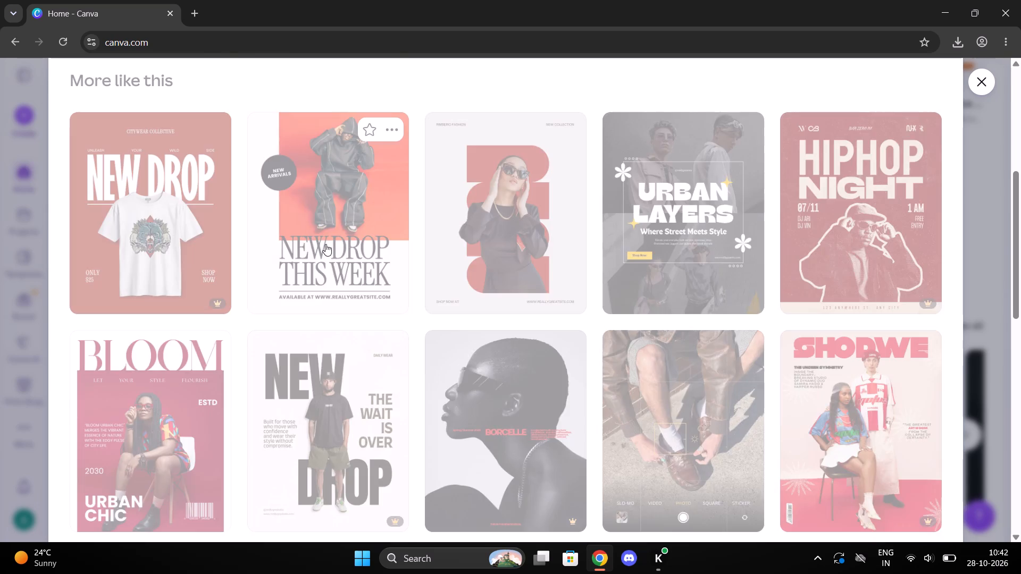
pyautogui.click(703, 224)
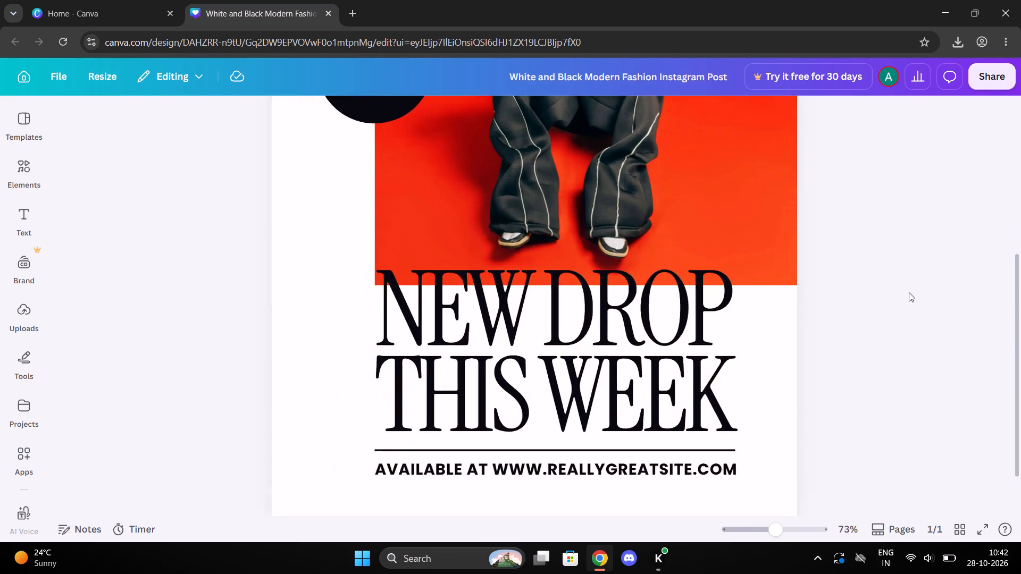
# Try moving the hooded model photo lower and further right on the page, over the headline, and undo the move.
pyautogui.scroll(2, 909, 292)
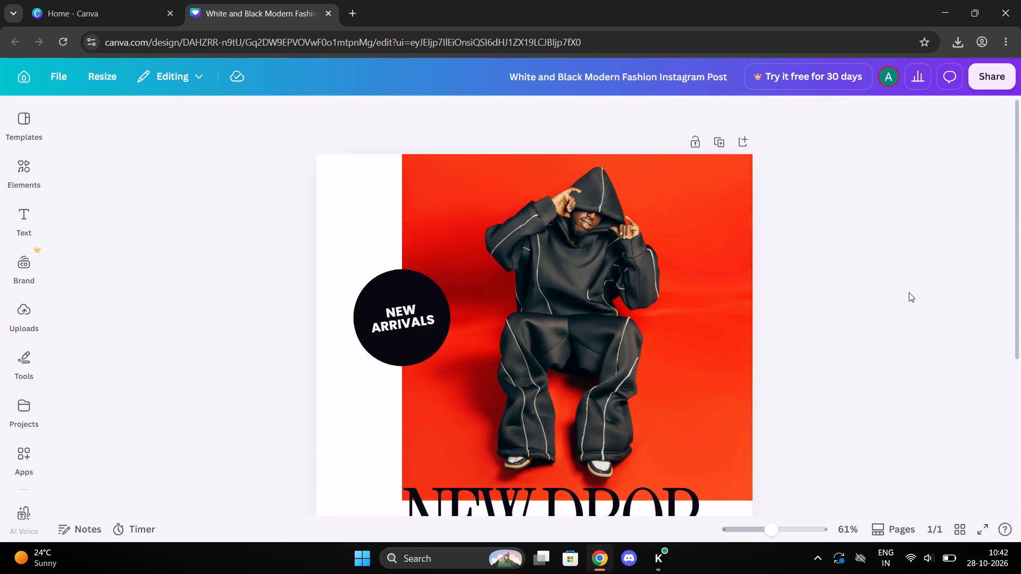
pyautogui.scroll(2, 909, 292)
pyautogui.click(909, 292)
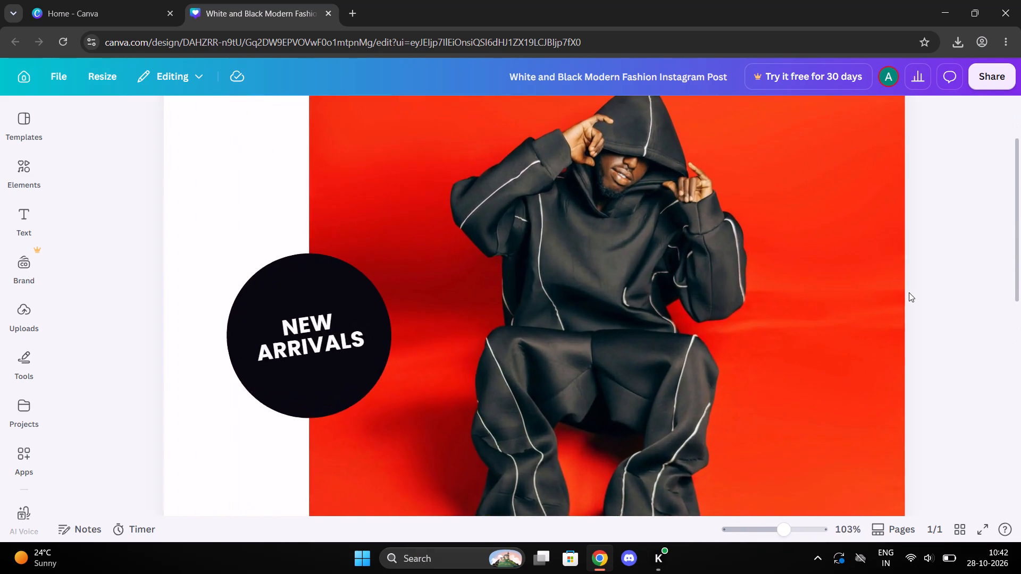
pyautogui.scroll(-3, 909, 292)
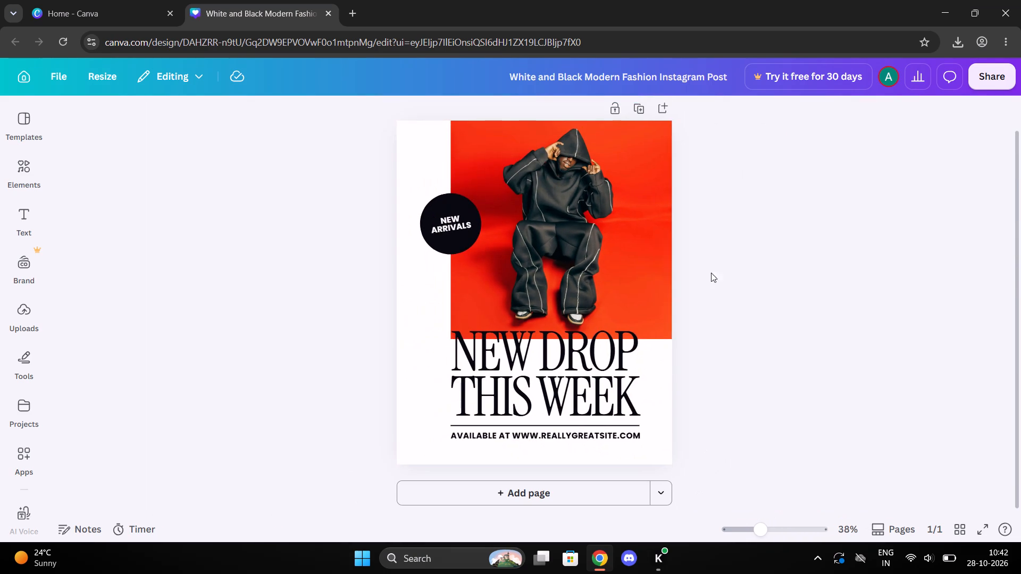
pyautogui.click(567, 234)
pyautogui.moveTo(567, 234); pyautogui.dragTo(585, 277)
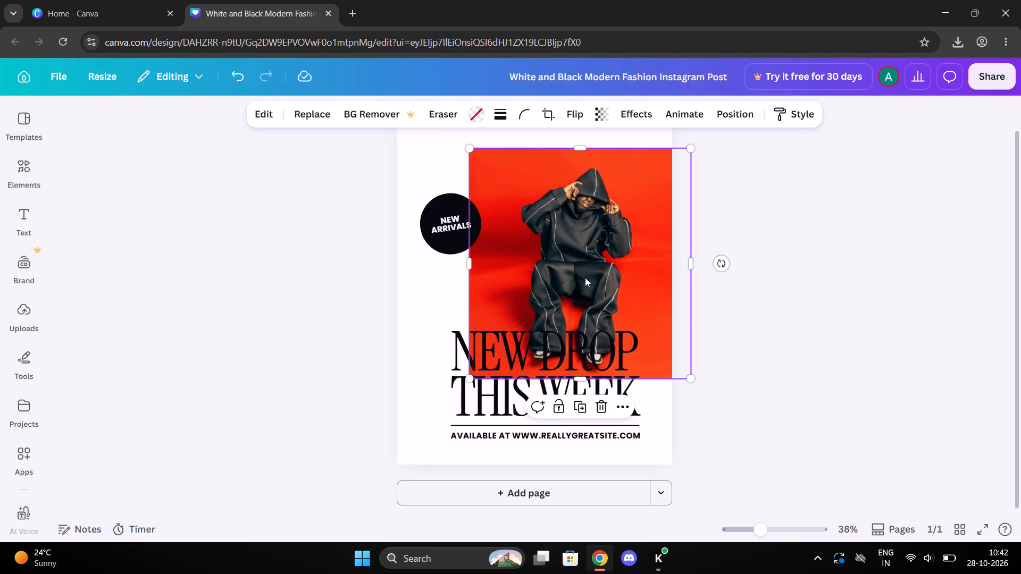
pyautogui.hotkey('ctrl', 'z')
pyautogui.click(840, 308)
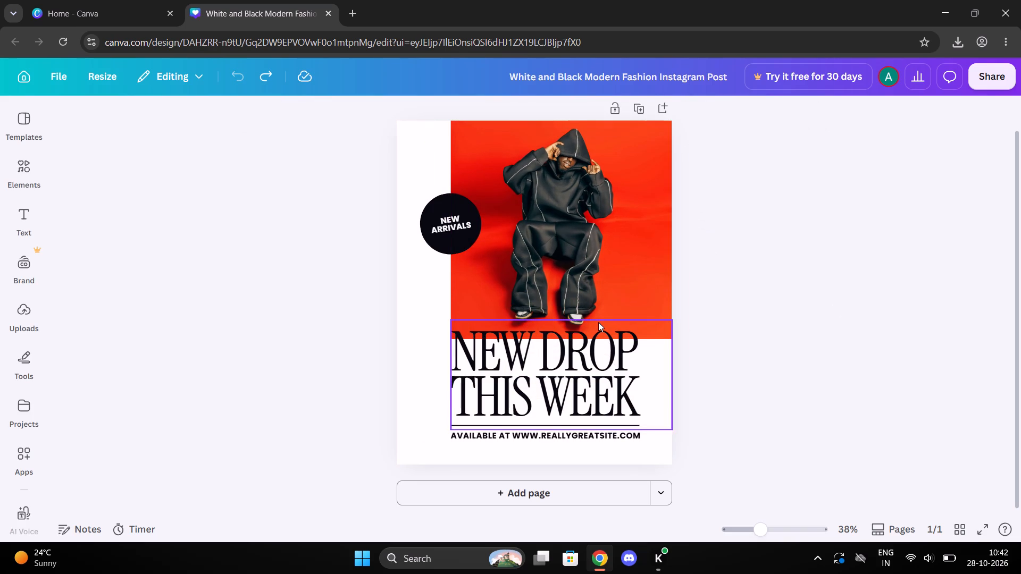
# Close the White and Black Modern Fashion Instagram Post design and return to the home page's template listing.
pyautogui.scroll(2, 598, 322)
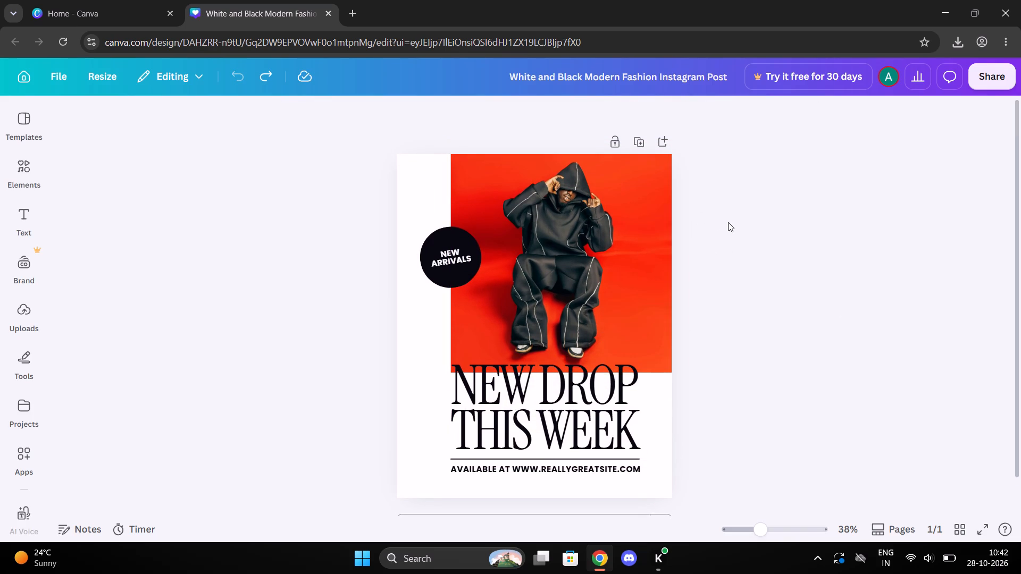
pyautogui.click(325, 20)
pyautogui.click(329, 14)
pyautogui.click(987, 79)
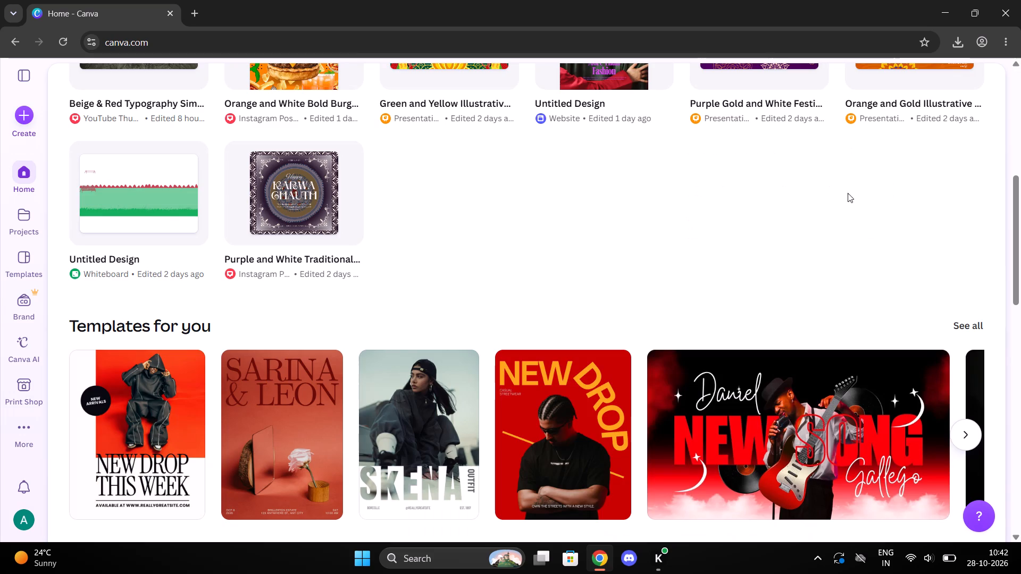
# Search the home page for "festive" and look through the matching templates and designs.
pyautogui.click(505, 210)
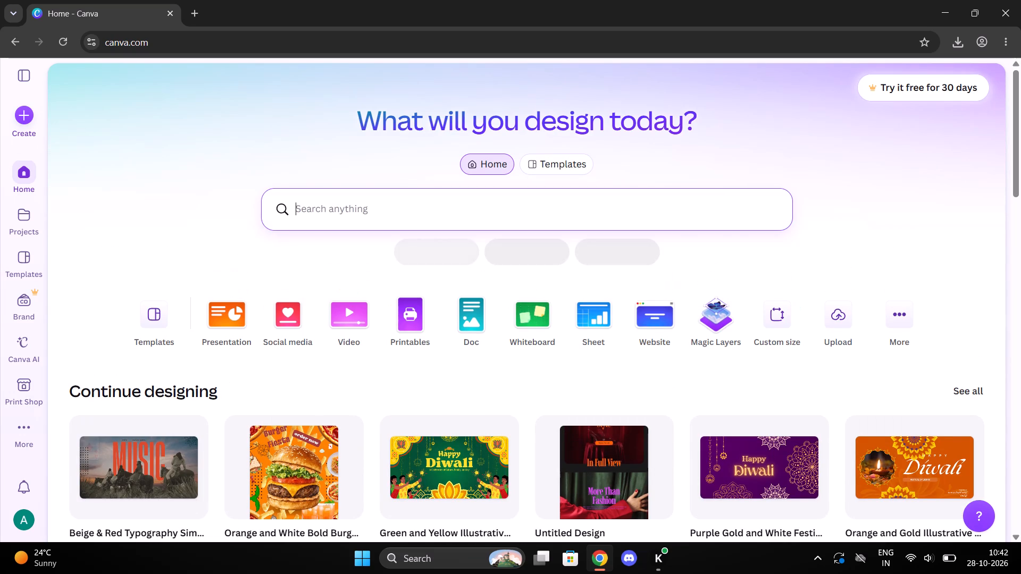
pyautogui.write('festive')
pyautogui.press('Return')
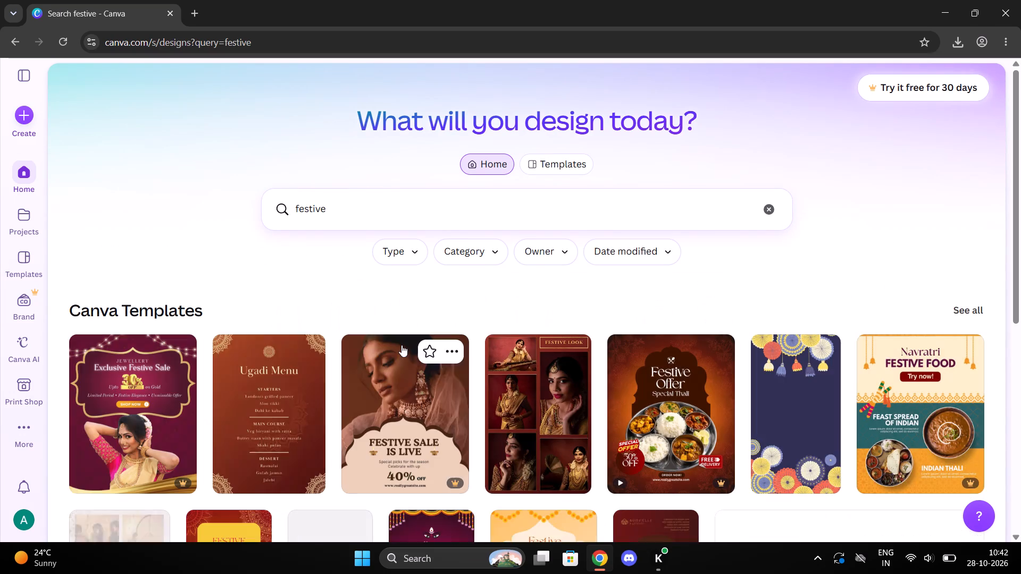
pyautogui.scroll(-4, 401, 345)
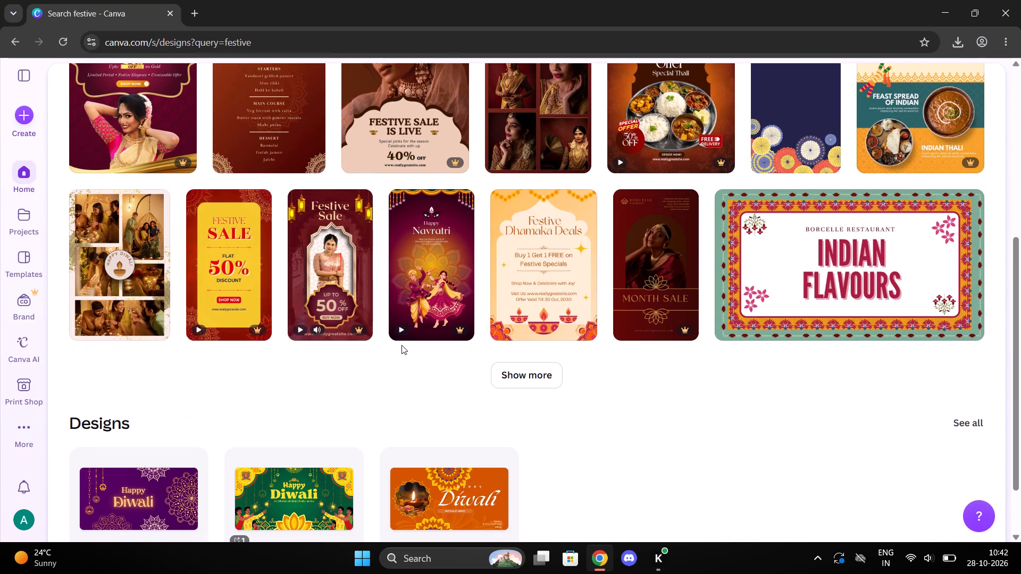
pyautogui.scroll(-3, 401, 345)
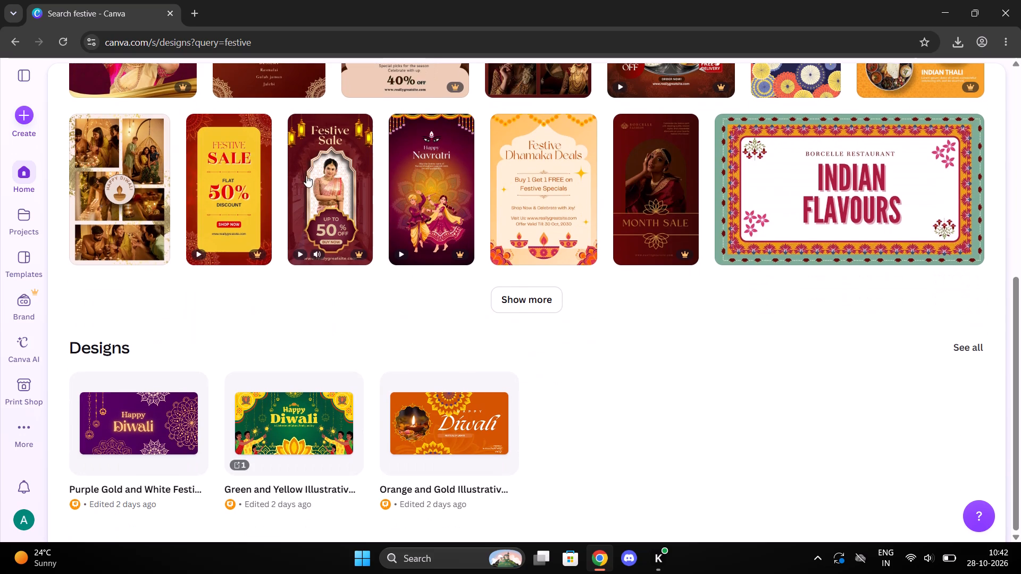